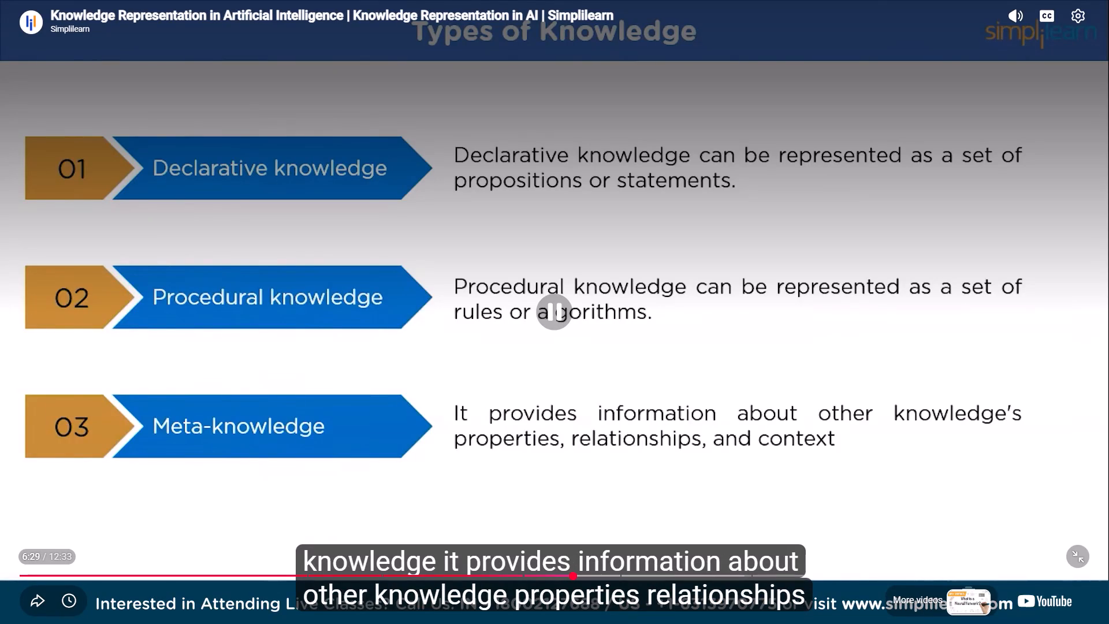
Switch from the video to the Windows search and look up the Outlook app with "out".
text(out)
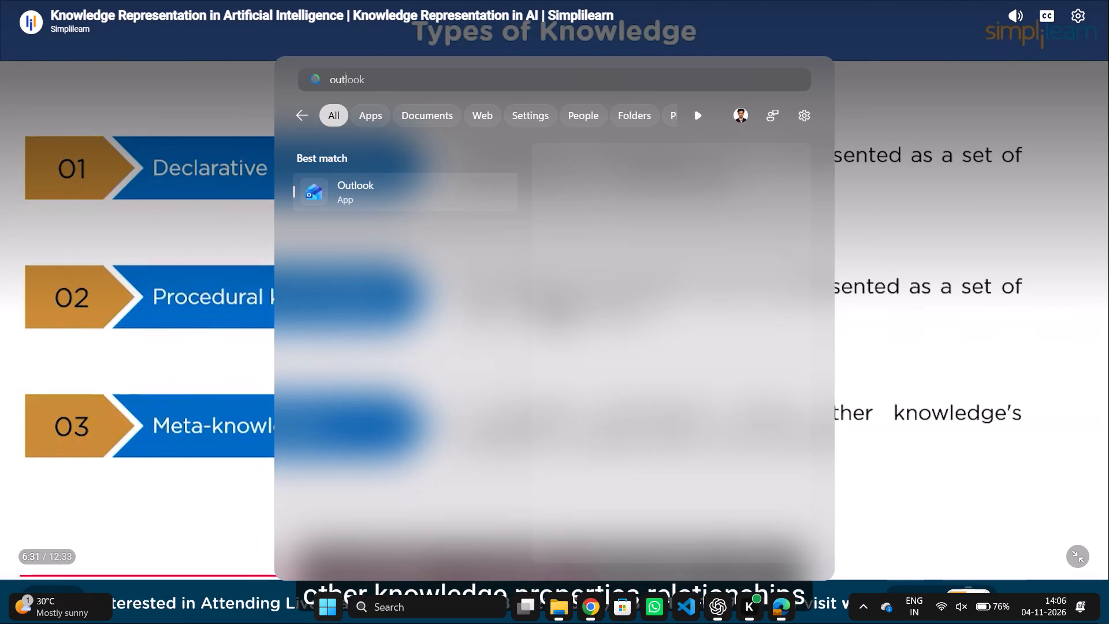
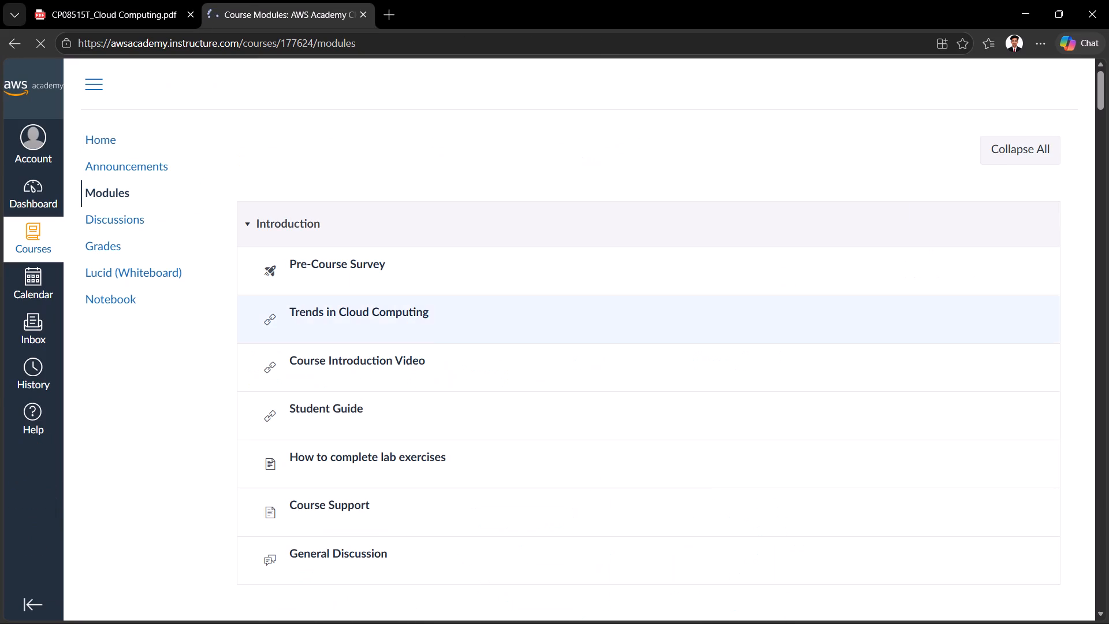
Look through the AWS Academy course's module list, past the Introduction to the Module 2 items.
scroll(391, 388, down, 8)
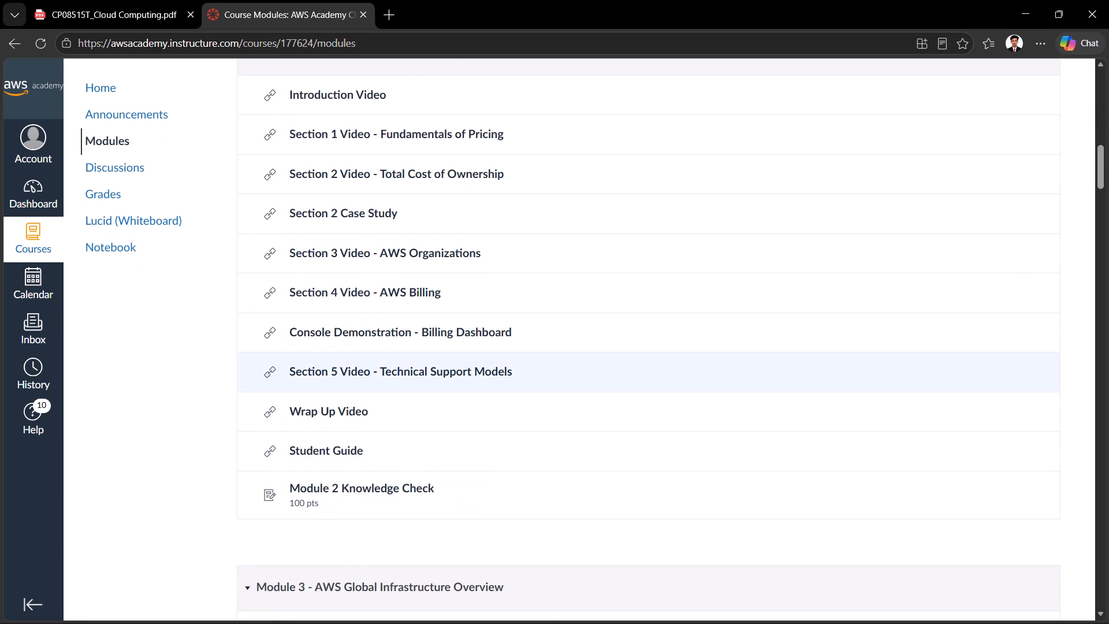
Open the Sandbox Environment item from the course modules and load it in a new window.
scroll(391, 388, down, 7)
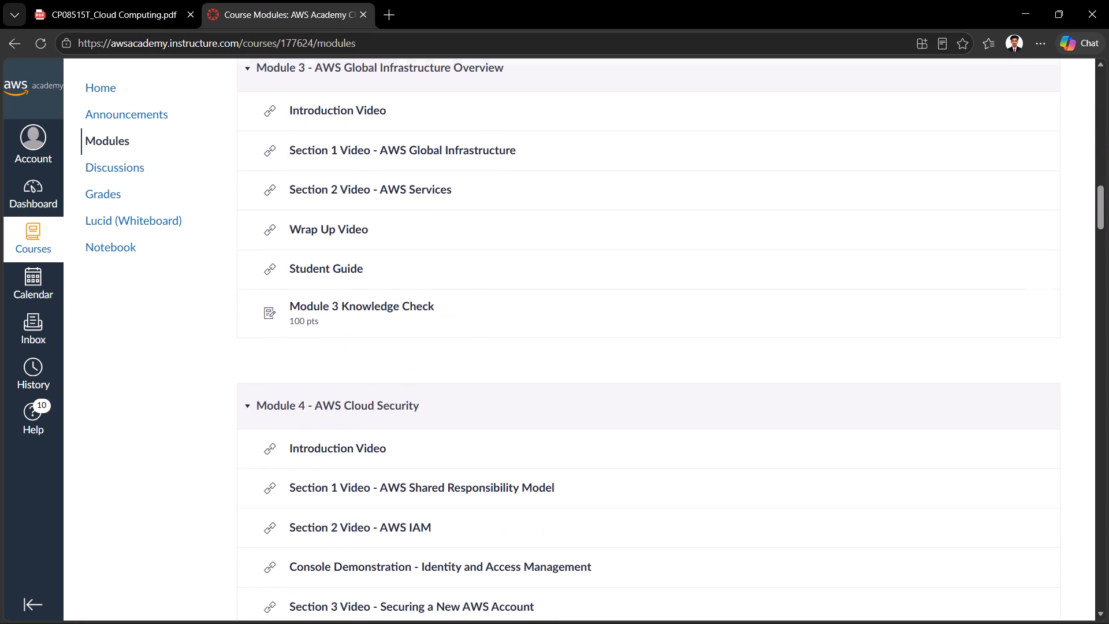
scroll(391, 388, down, 11)
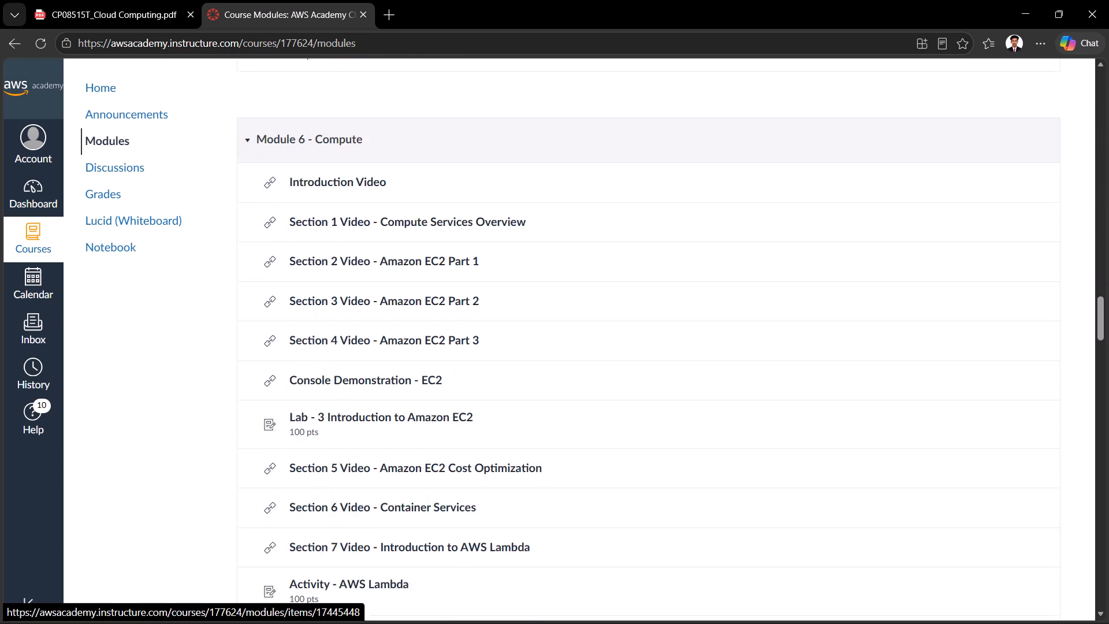
scroll(391, 388, down, 3)
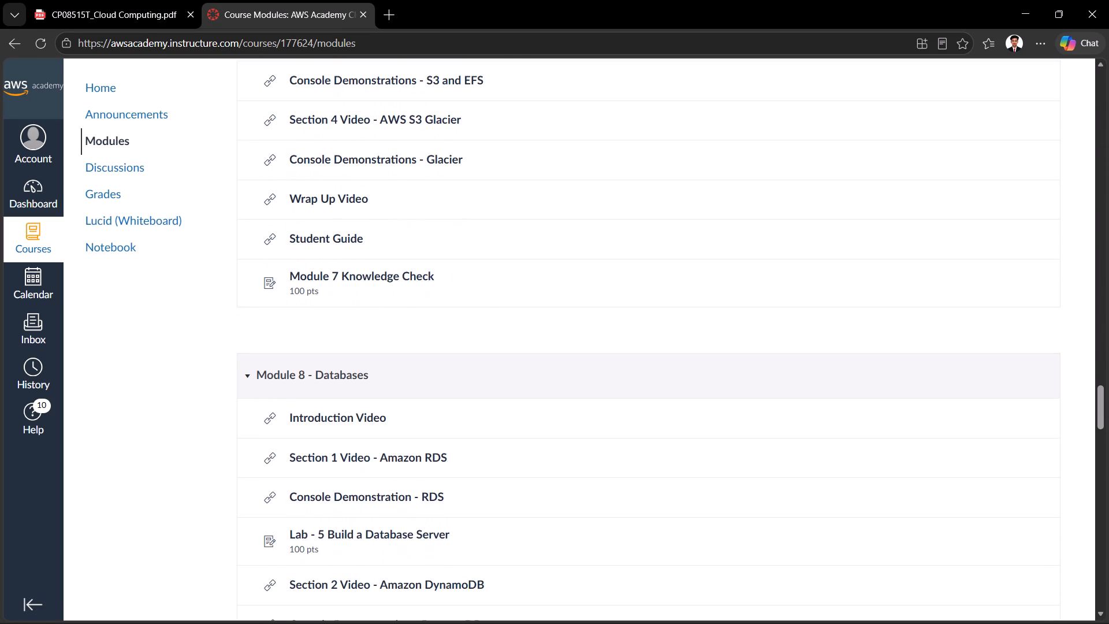
scroll(391, 388, down, 2)
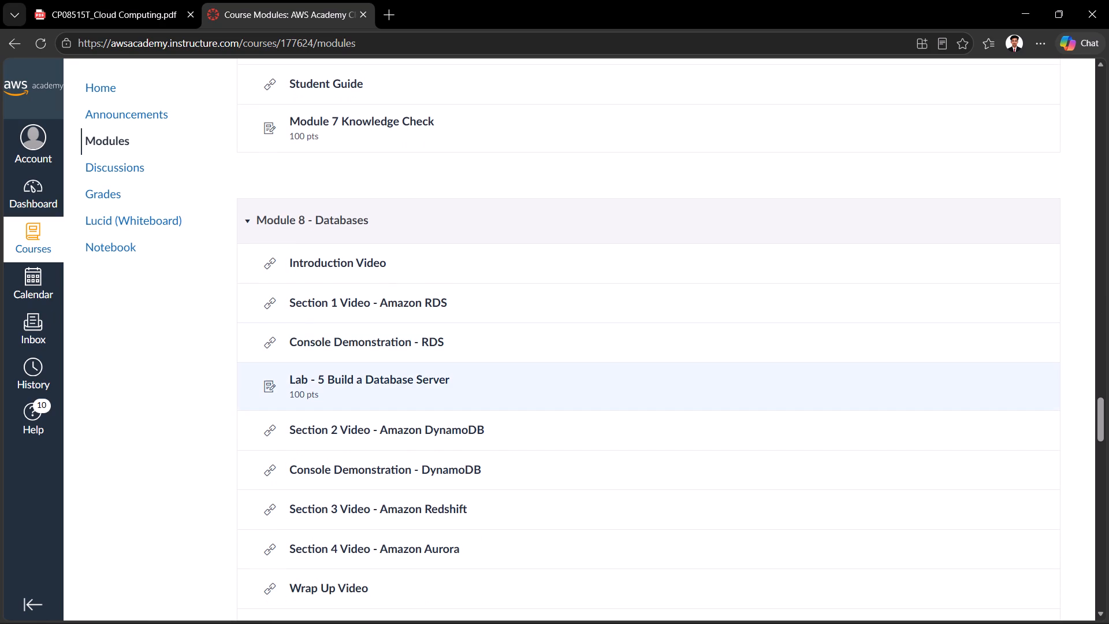
scroll(391, 388, down, 3)
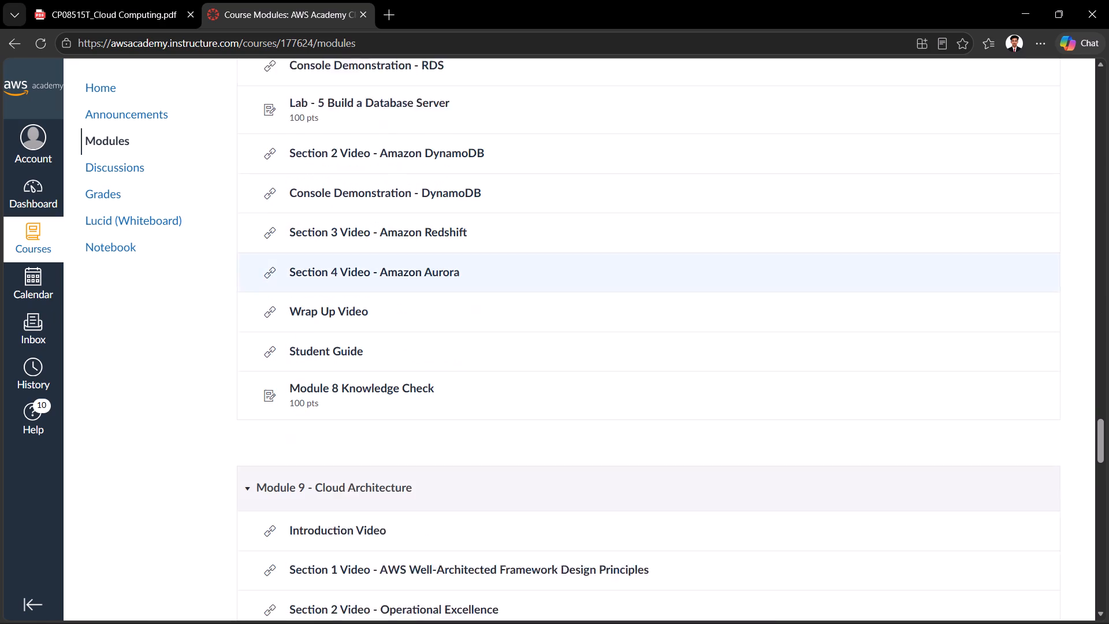
scroll(391, 388, down, 7)
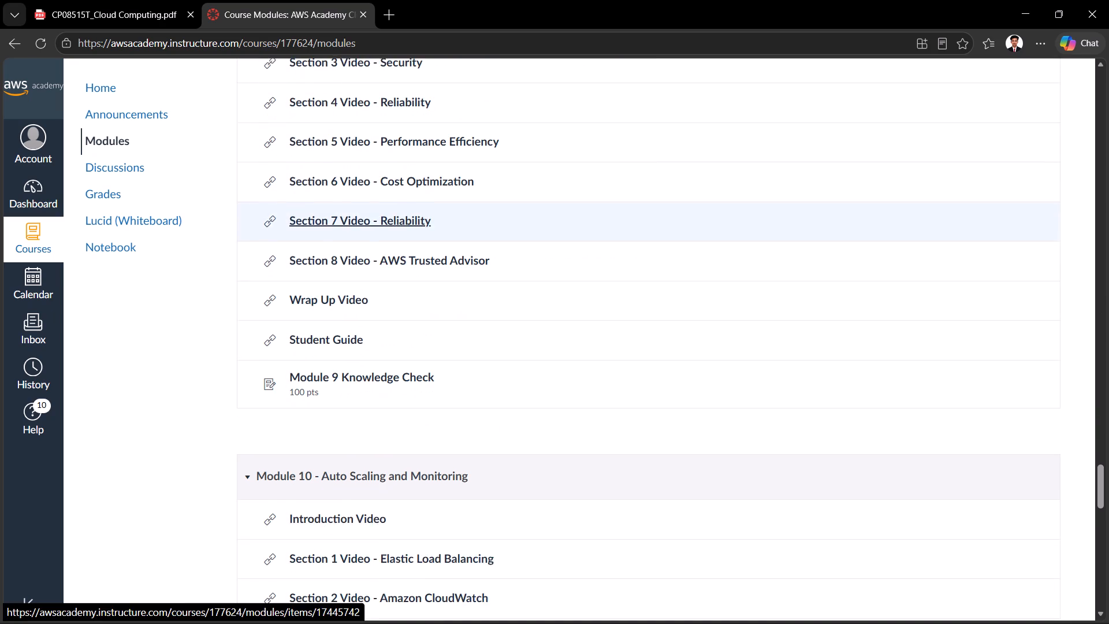
scroll(391, 388, down, 5)
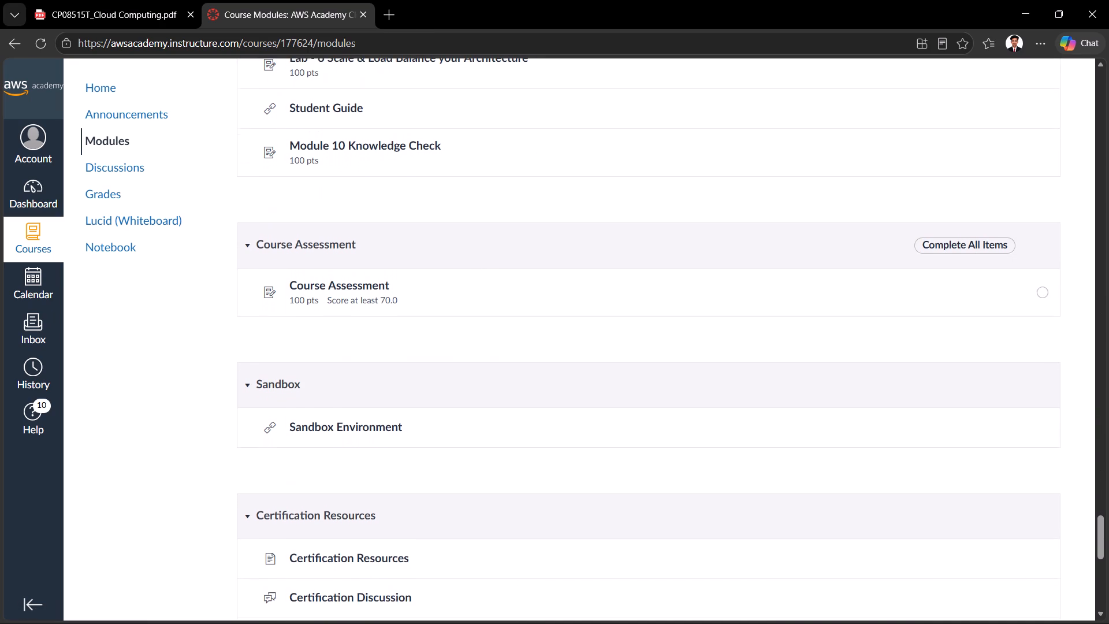
click(357, 427)
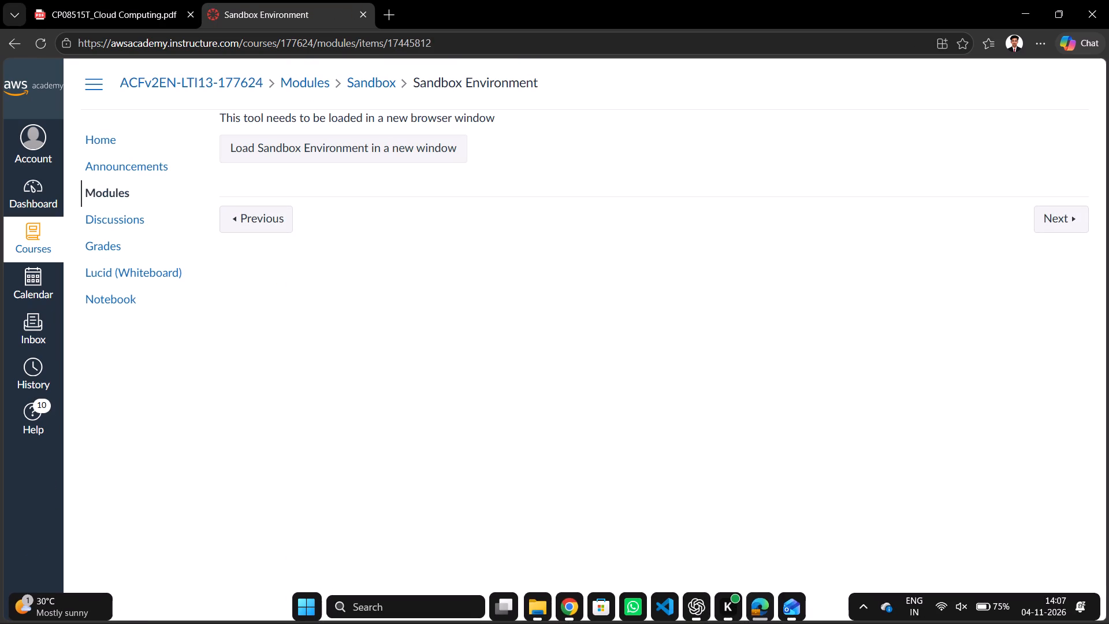
click(434, 143)
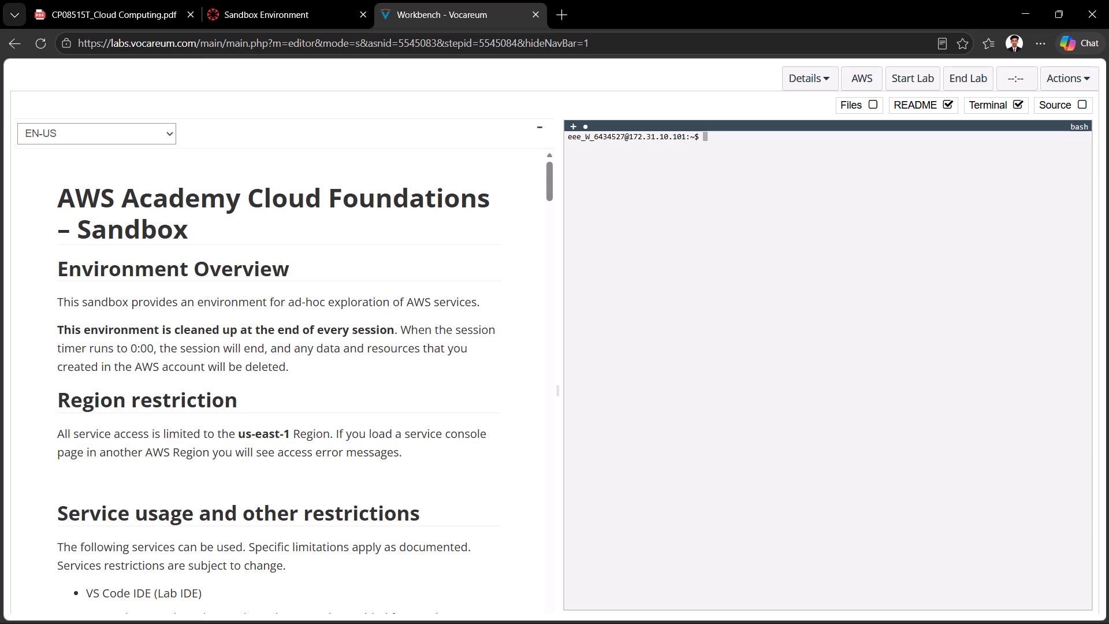
Start the AWS Academy Cloud Foundations sandbox lab session and dismiss its status window.
click(903, 79)
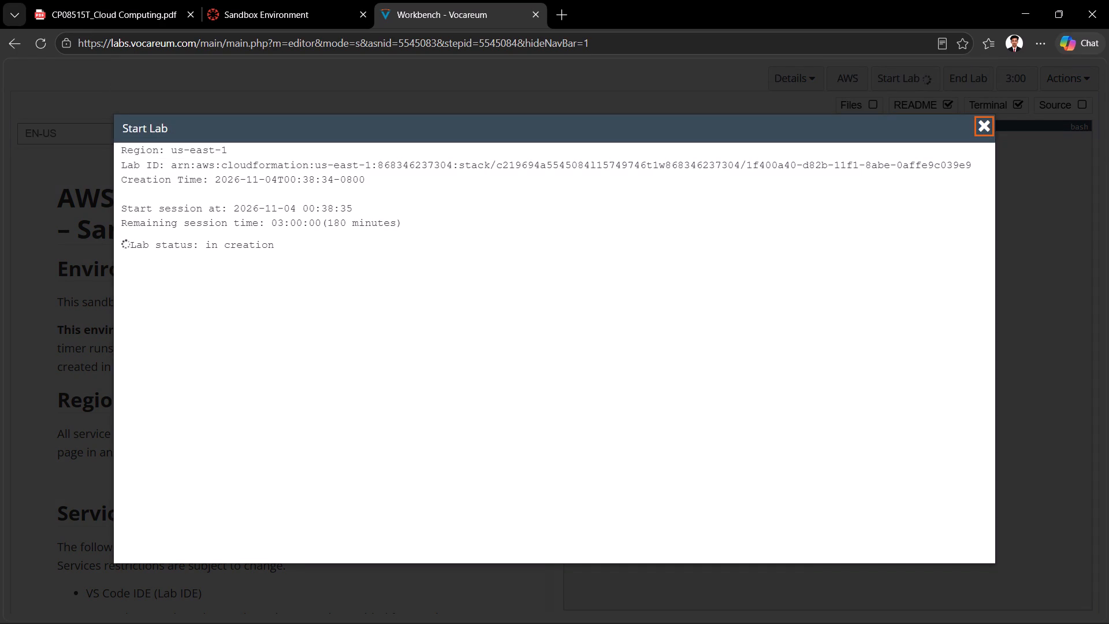
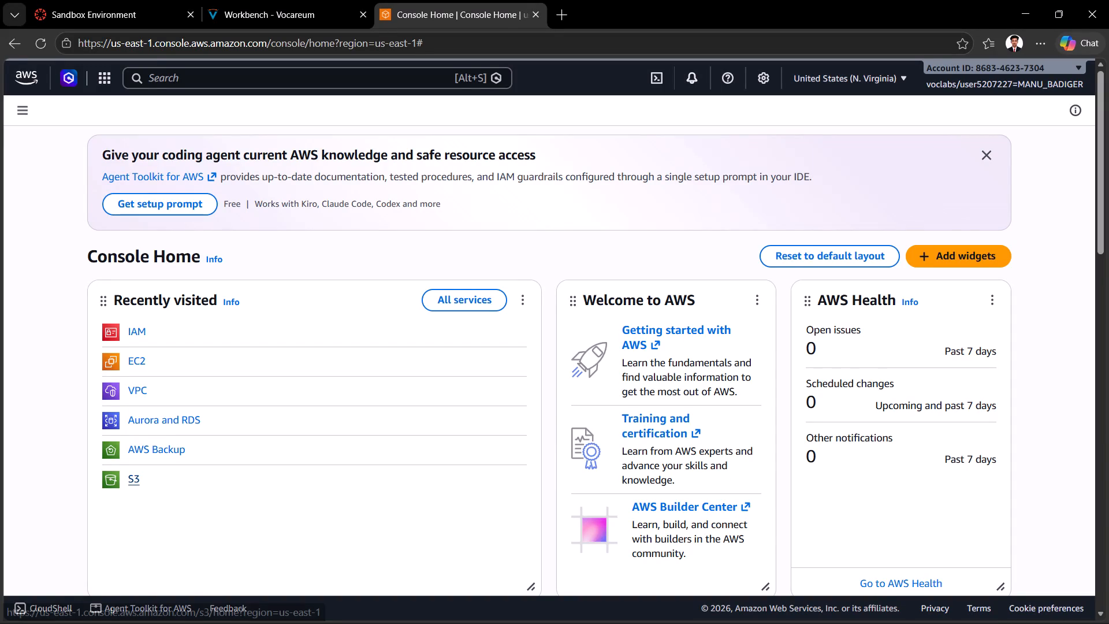
Start launching a new EC2 instance and name it exp16.
click(131, 359)
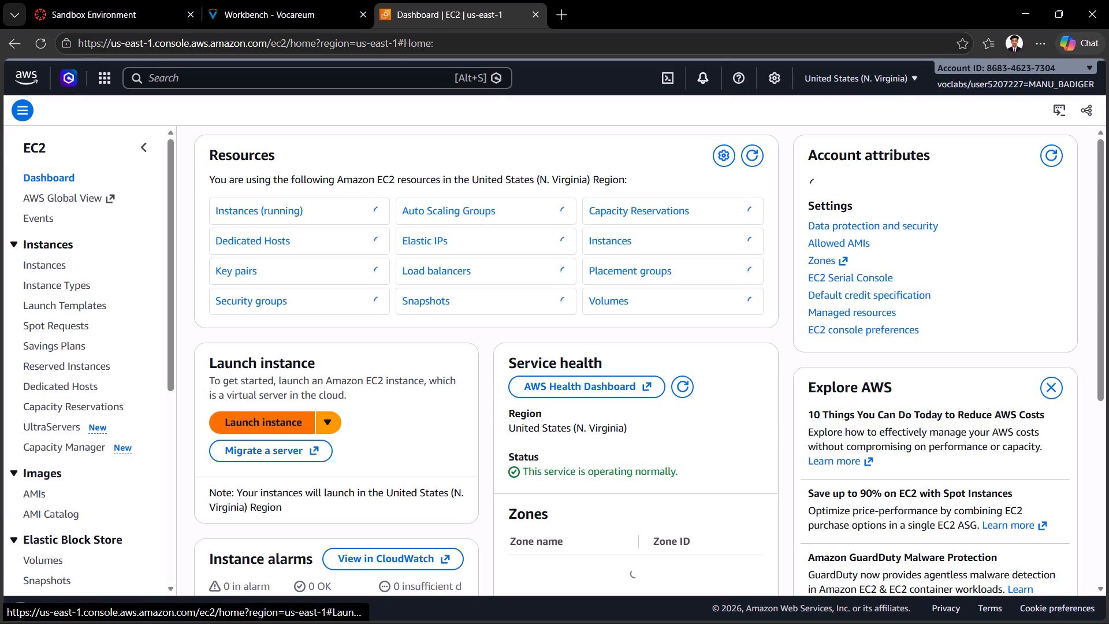
click(234, 421)
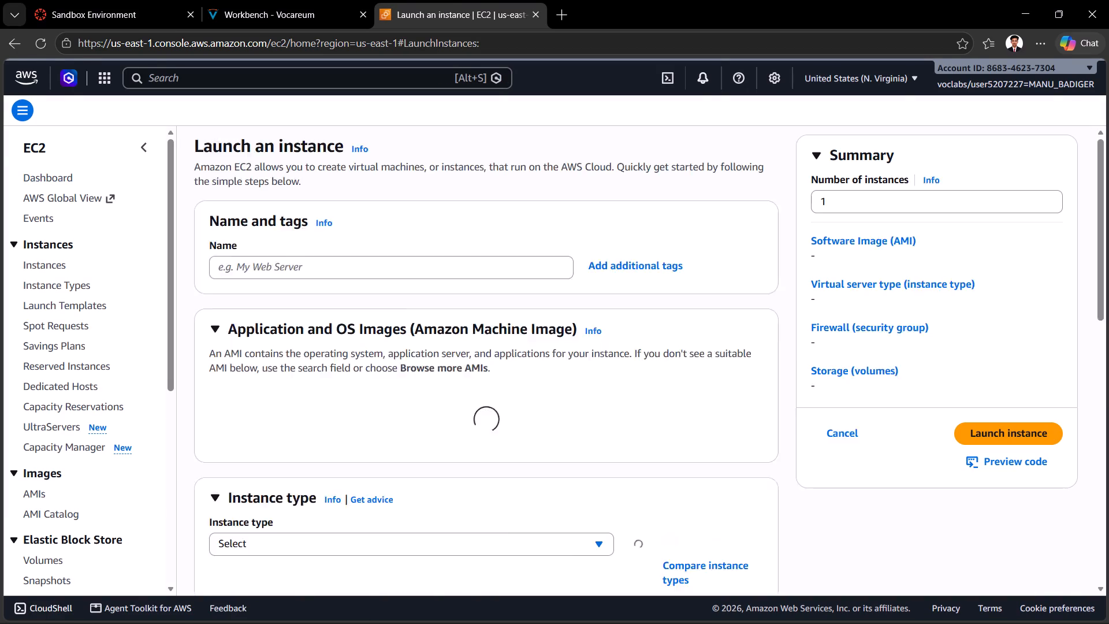
click(210, 259)
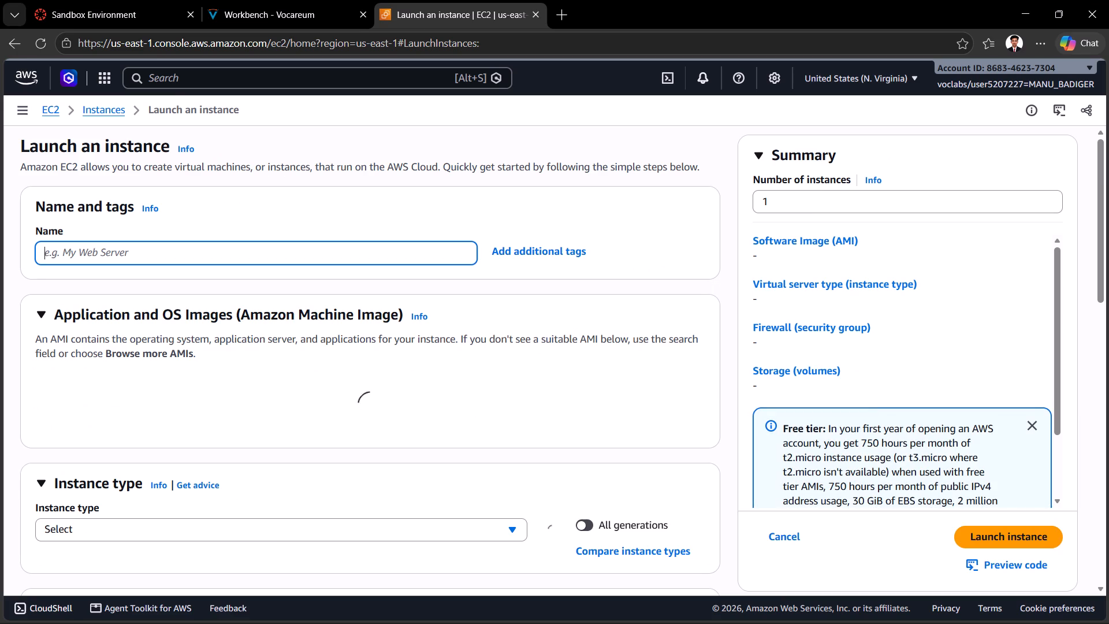
text(exp)
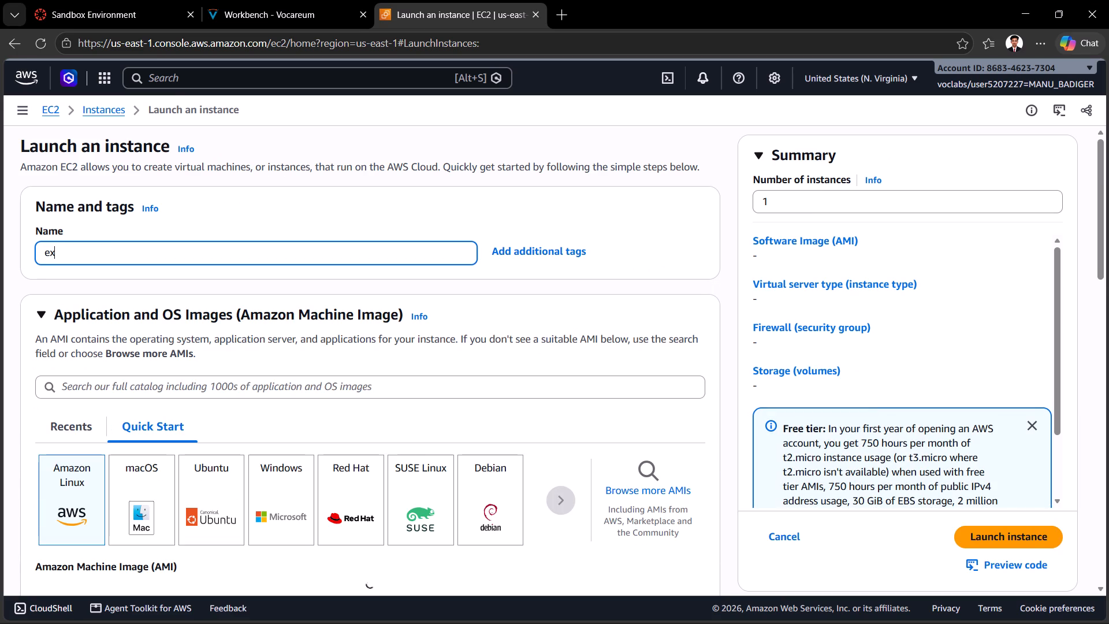
text(16)
key(6)
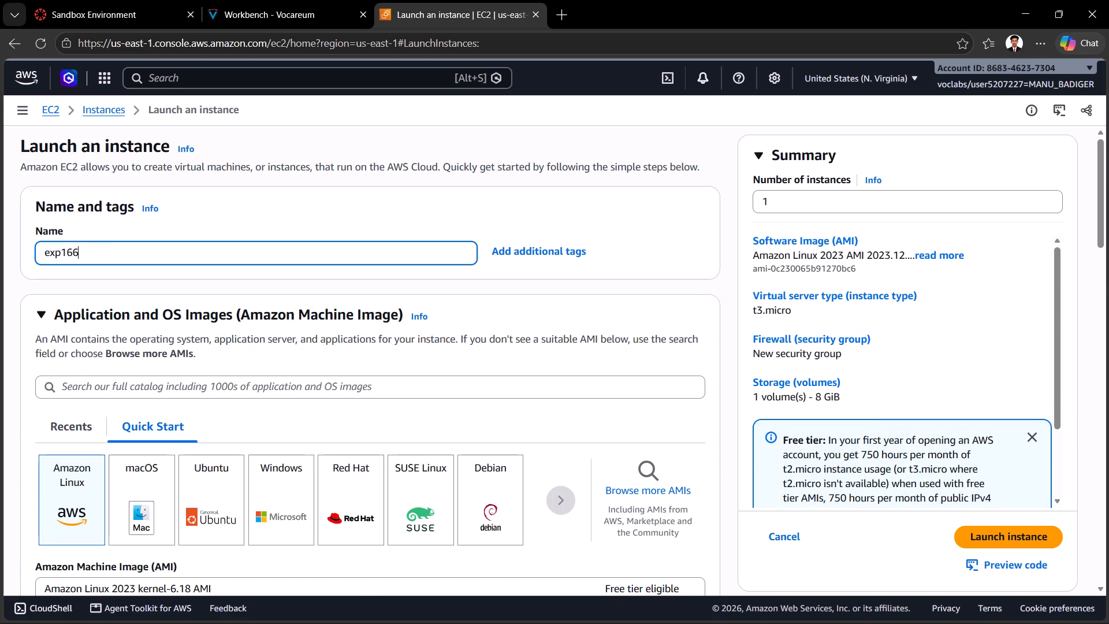
key(BackSpace)
Select Amazon Linux as the operating system image for the exp16 instance.
scroll(208, 254, down, 2)
scroll(210, 266, up, 2)
scroll(210, 266, down, 1)
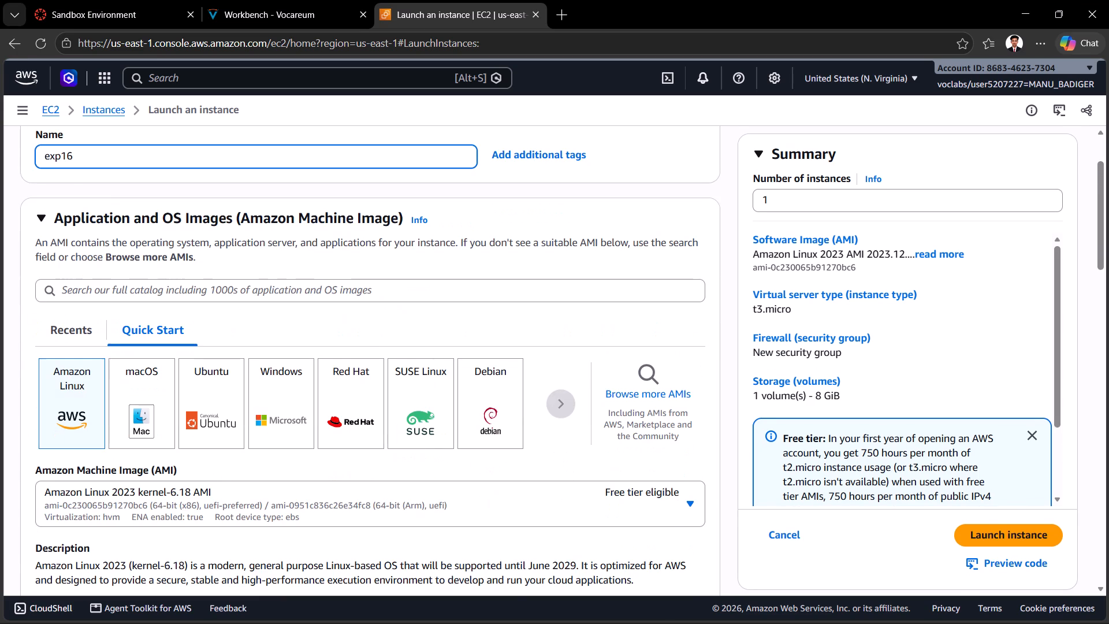
click(89, 386)
Review the Amazon Machine Image details and the instance type section of the launch form.
scroll(117, 360, up, 2)
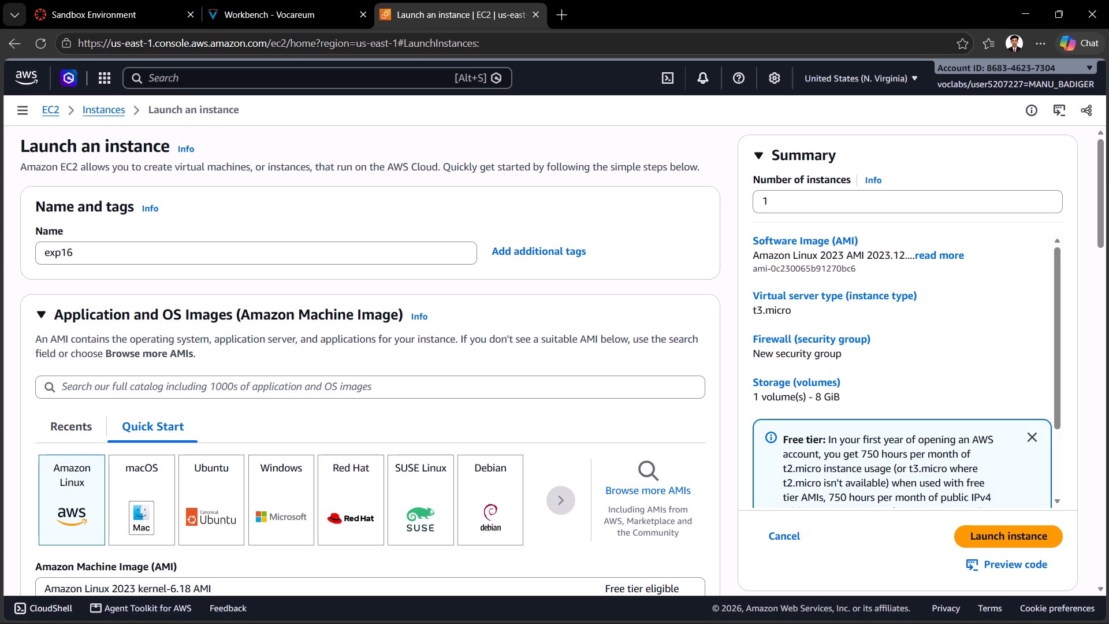
scroll(125, 288, down, 1)
scroll(126, 285, up, 2)
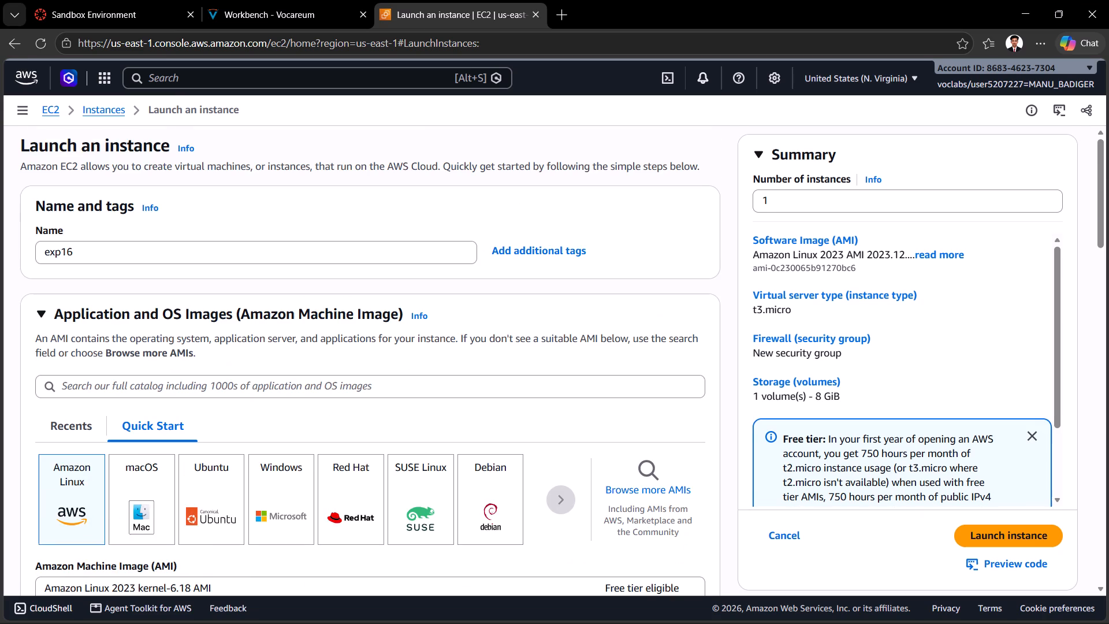
scroll(126, 285, up, 1)
scroll(126, 285, down, 1)
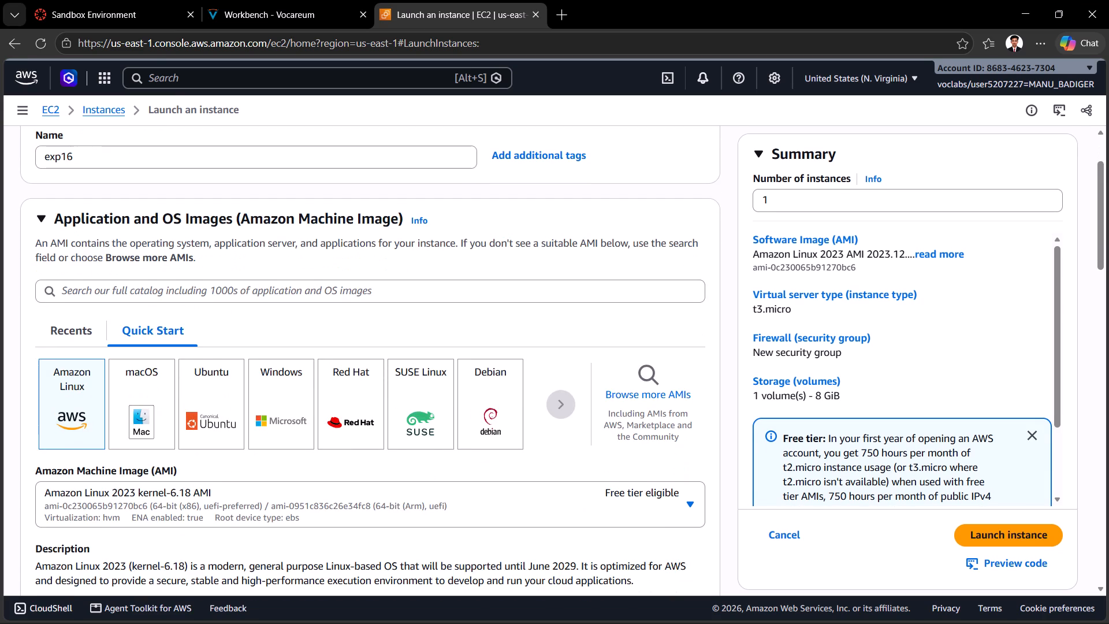
scroll(126, 285, down, 1)
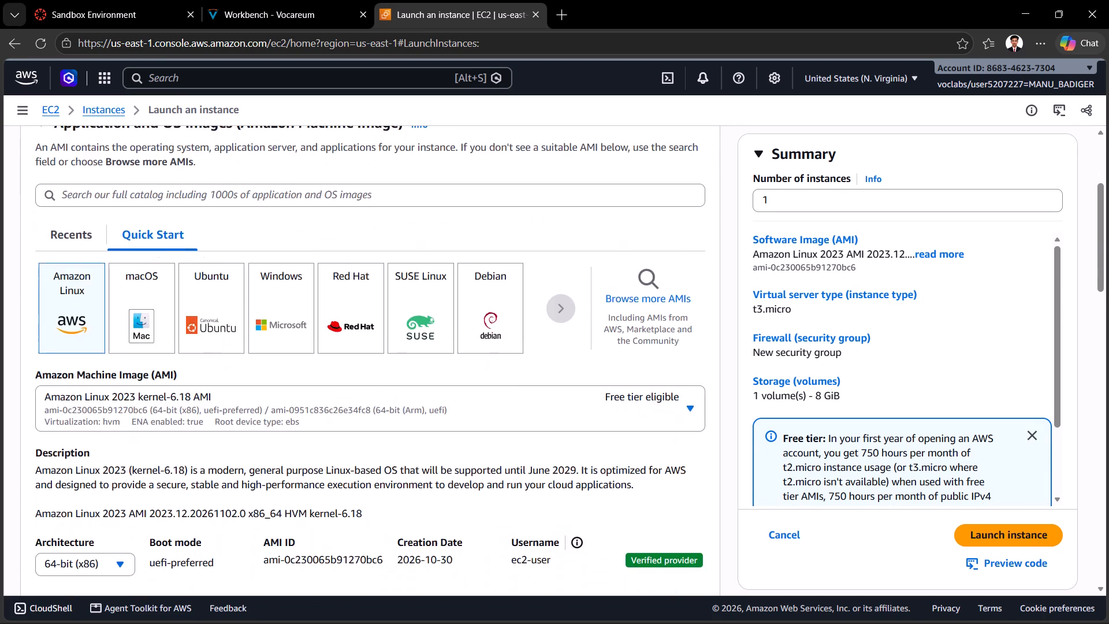
scroll(126, 285, up, 2)
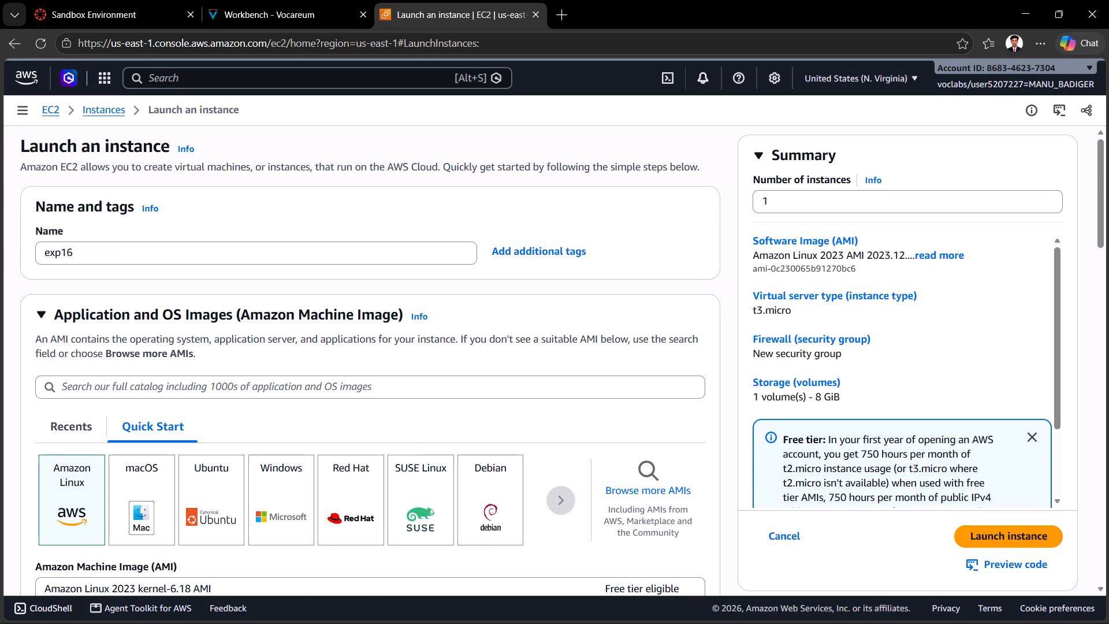
scroll(126, 285, down, 3)
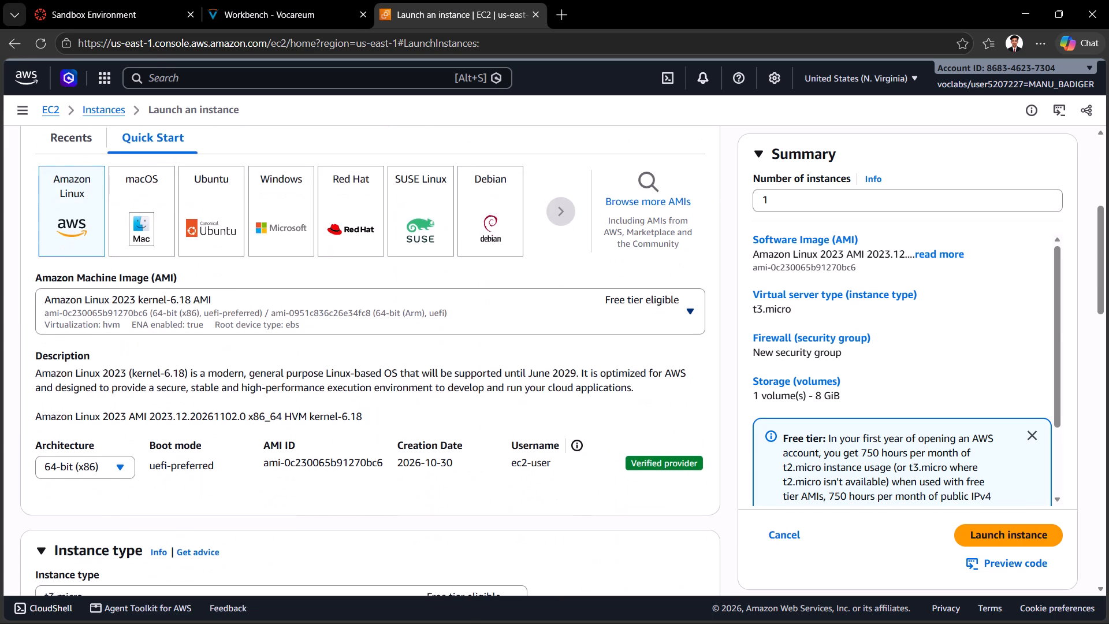
scroll(136, 283, down, 2)
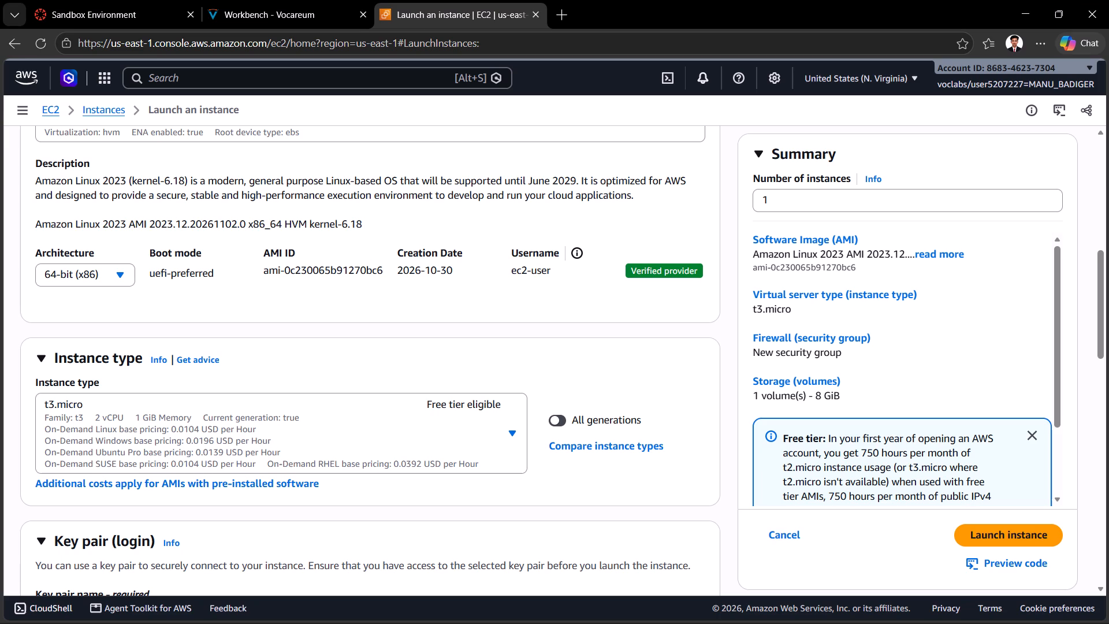
scroll(187, 243, down, 1)
scroll(187, 243, up, 1)
scroll(185, 321, up, 1)
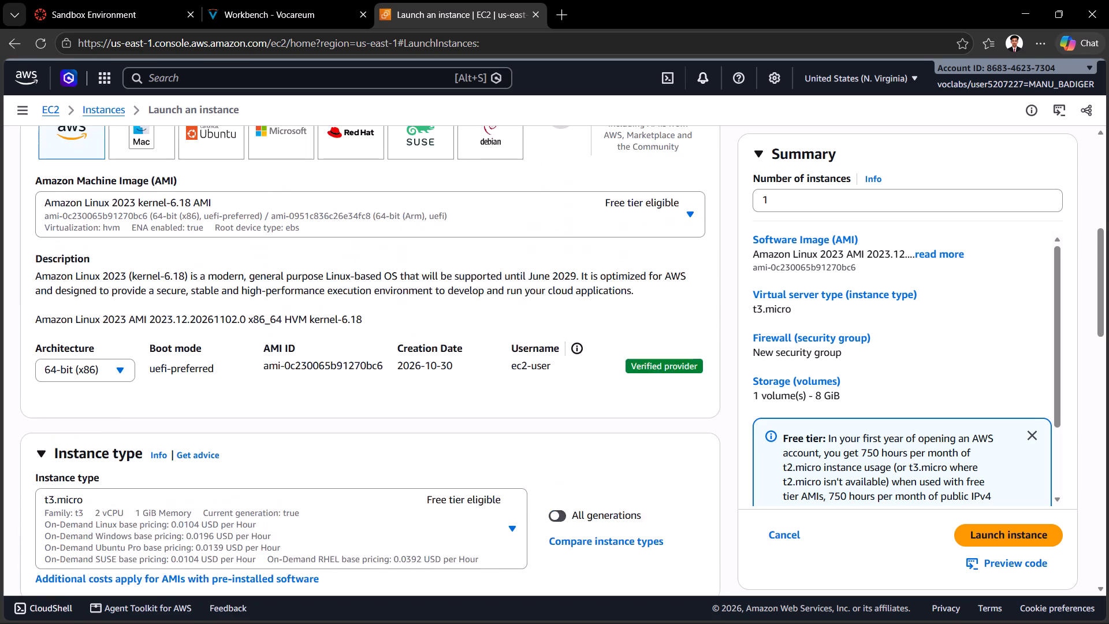
scroll(185, 321, up, 3)
scroll(76, 366, up, 2)
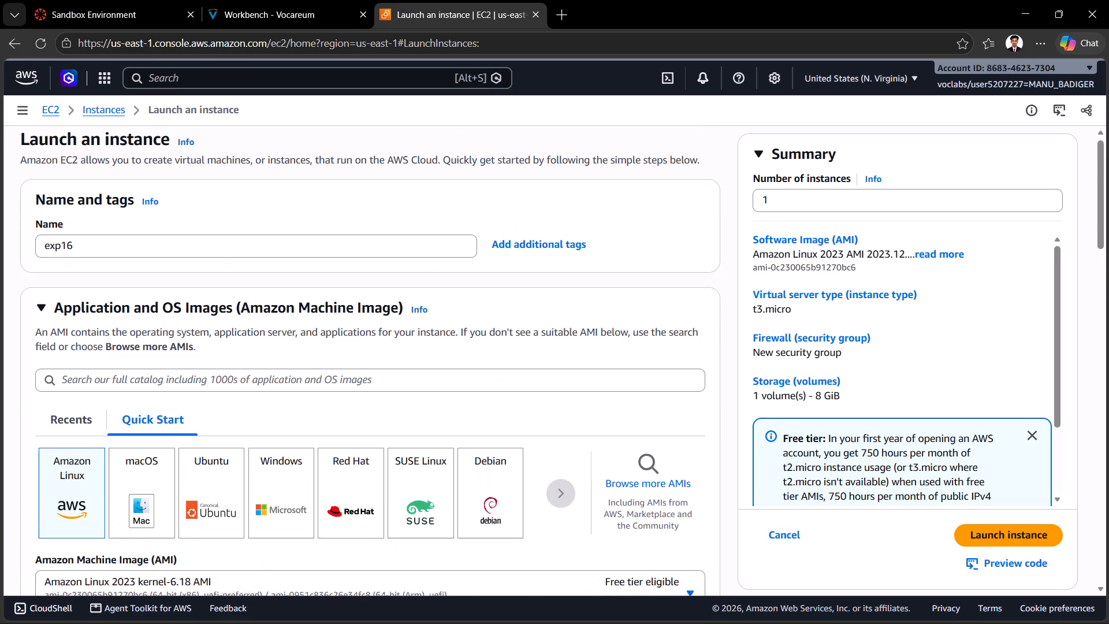
scroll(116, 346, up, 3)
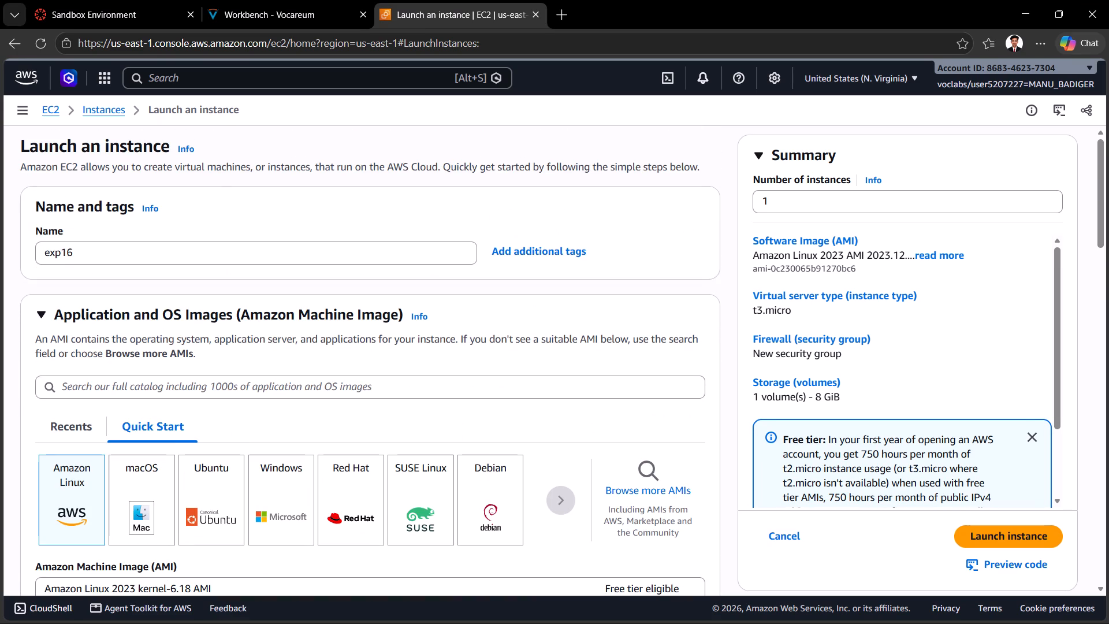
Review the launch form from the instance name through the key pair section and check the available key pair options.
click(138, 255)
scroll(162, 313, down, 1)
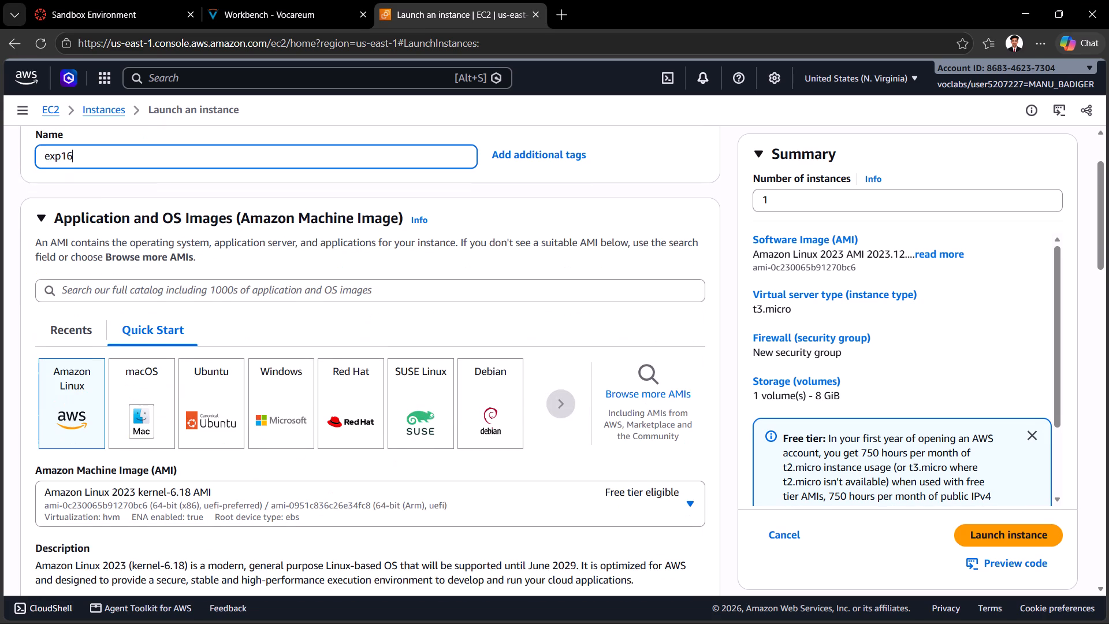
click(80, 385)
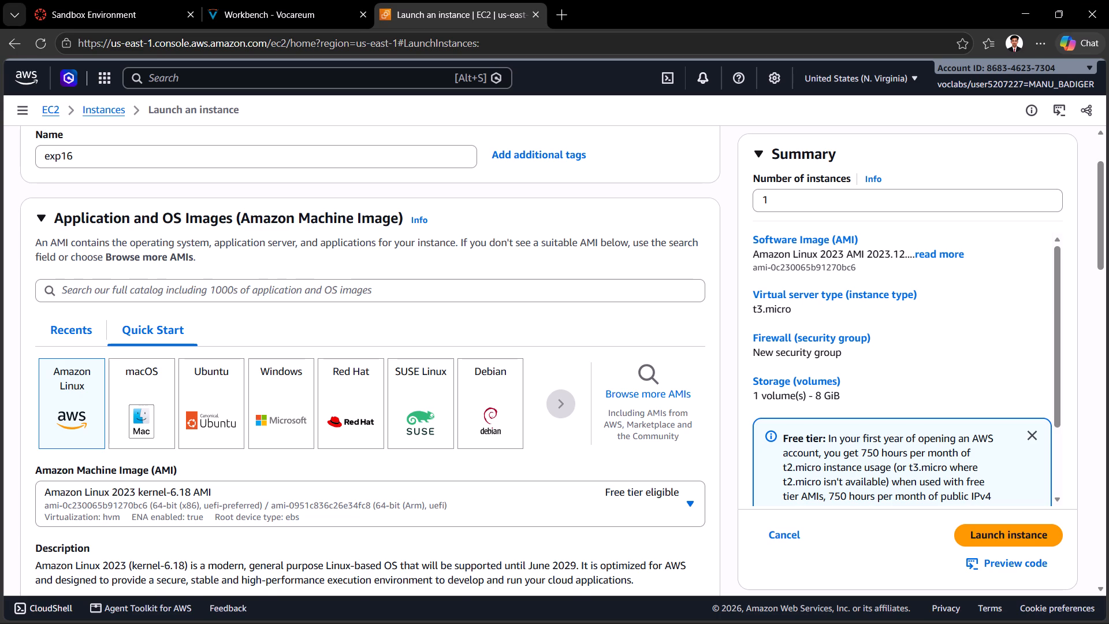
scroll(155, 372, down, 4)
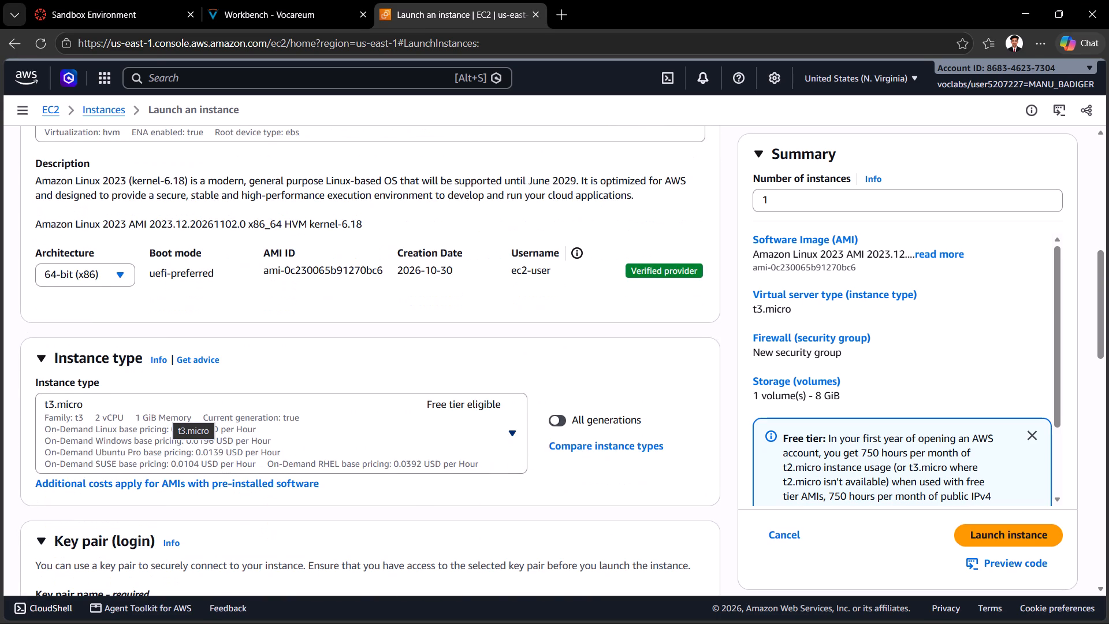
scroll(165, 410, up, 2)
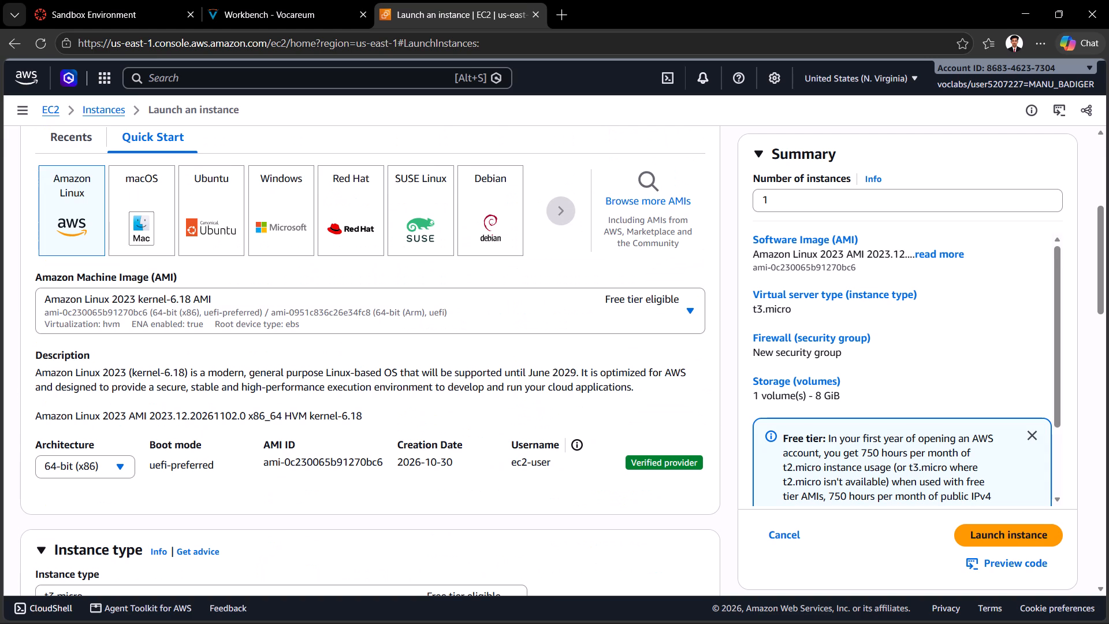
scroll(173, 399, up, 3)
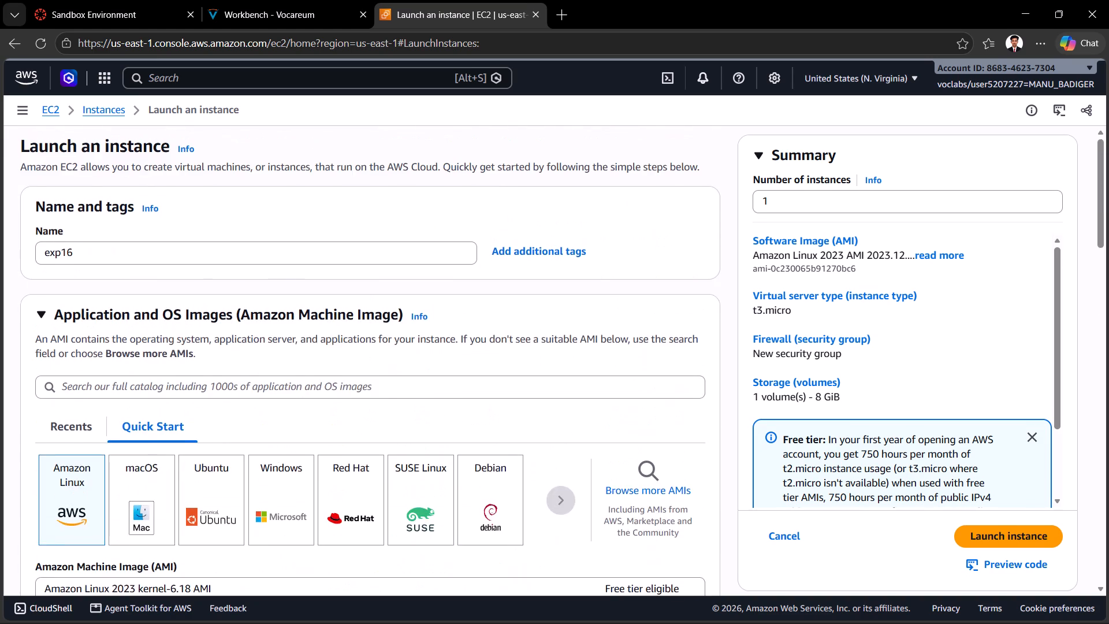
scroll(193, 384, down, 3)
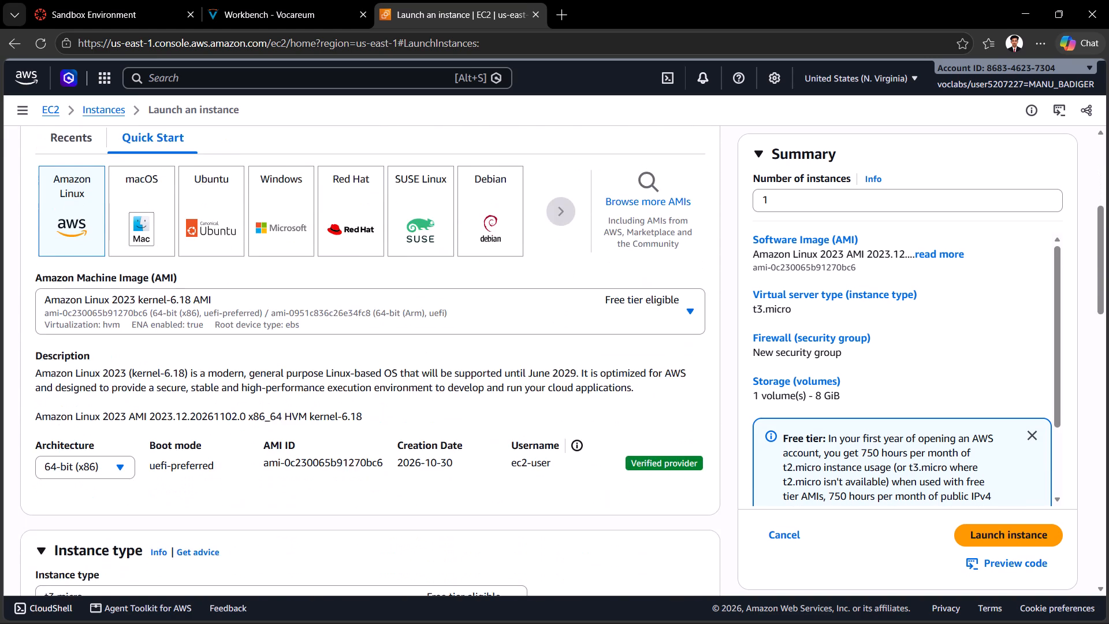
scroll(206, 377, down, 2)
scroll(211, 373, up, 2)
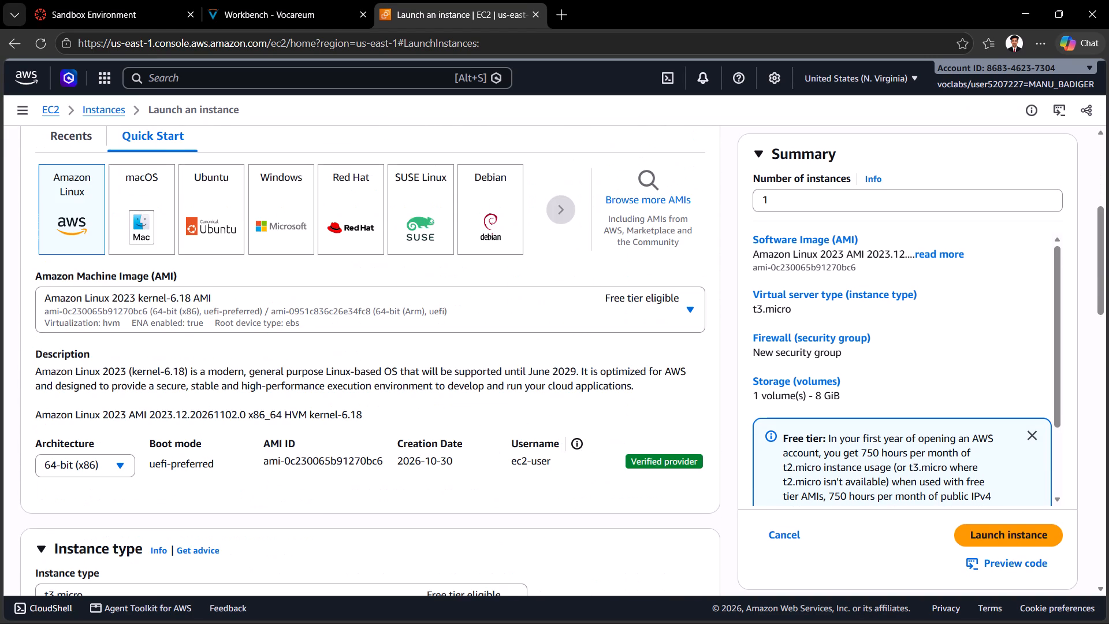
scroll(211, 372, down, 5)
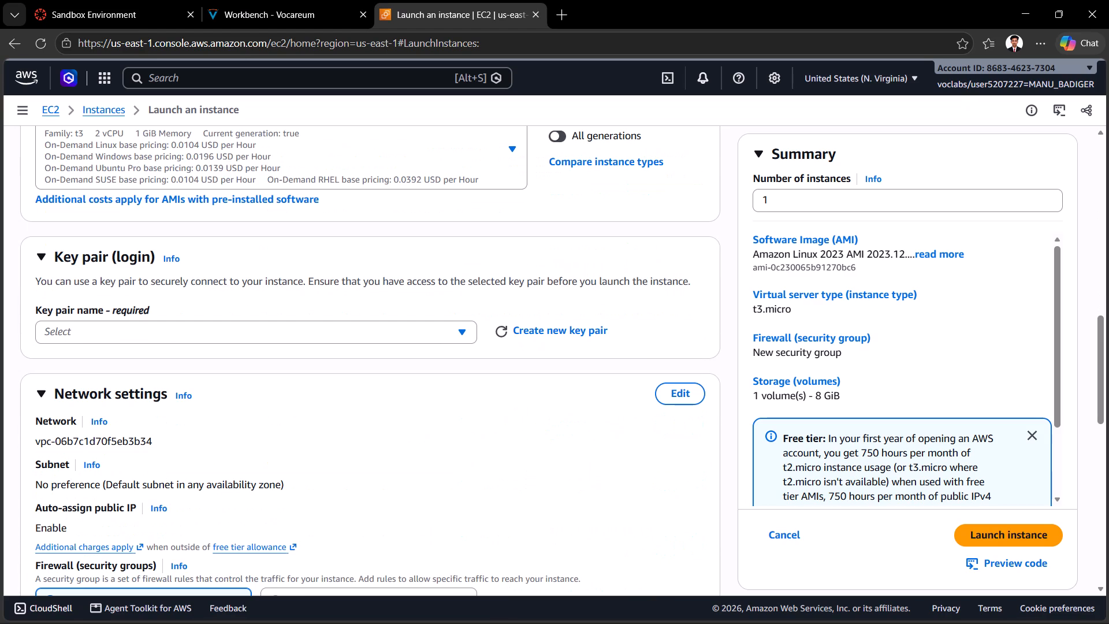
click(222, 328)
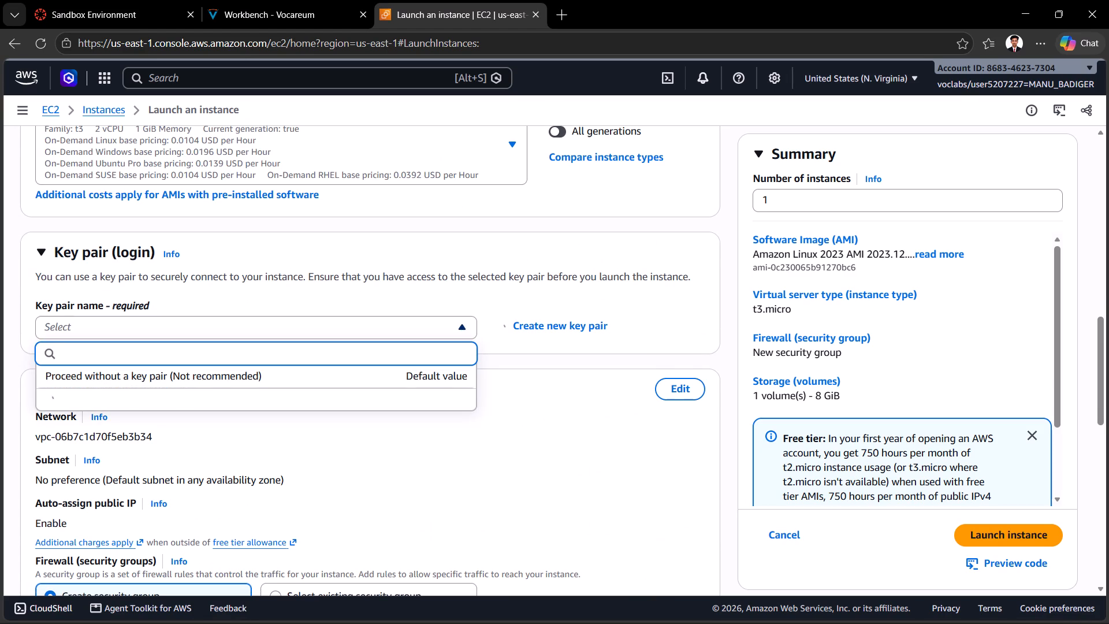
click(521, 392)
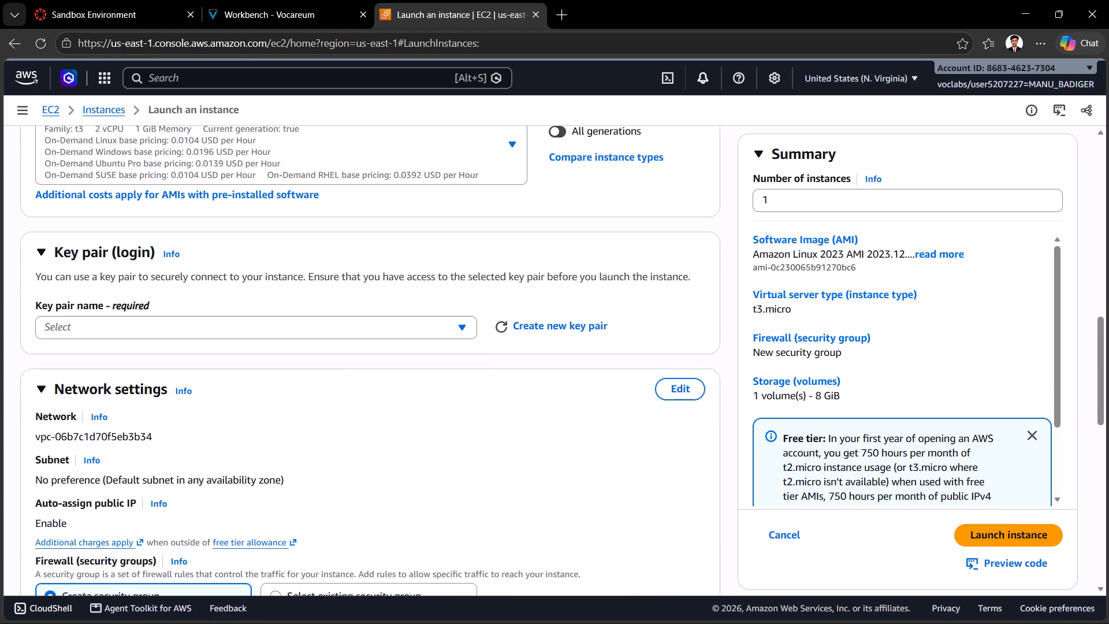
Recheck the instance name and the Amazon Linux image choice at the beginning of the launch form.
scroll(389, 398, up, 9)
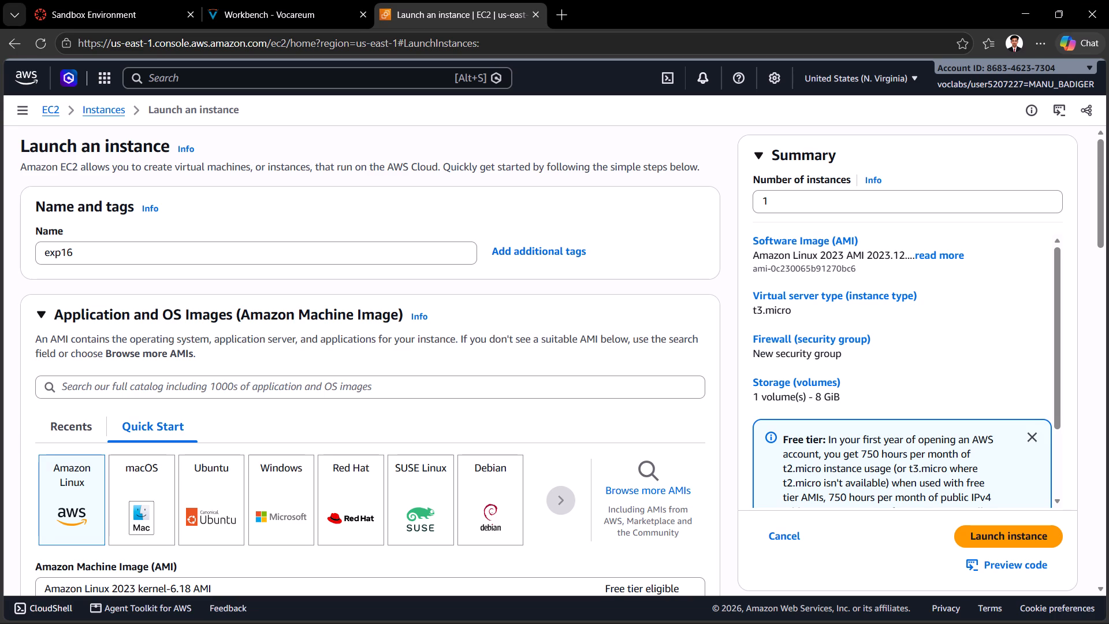
scroll(324, 414, down, 1)
click(75, 411)
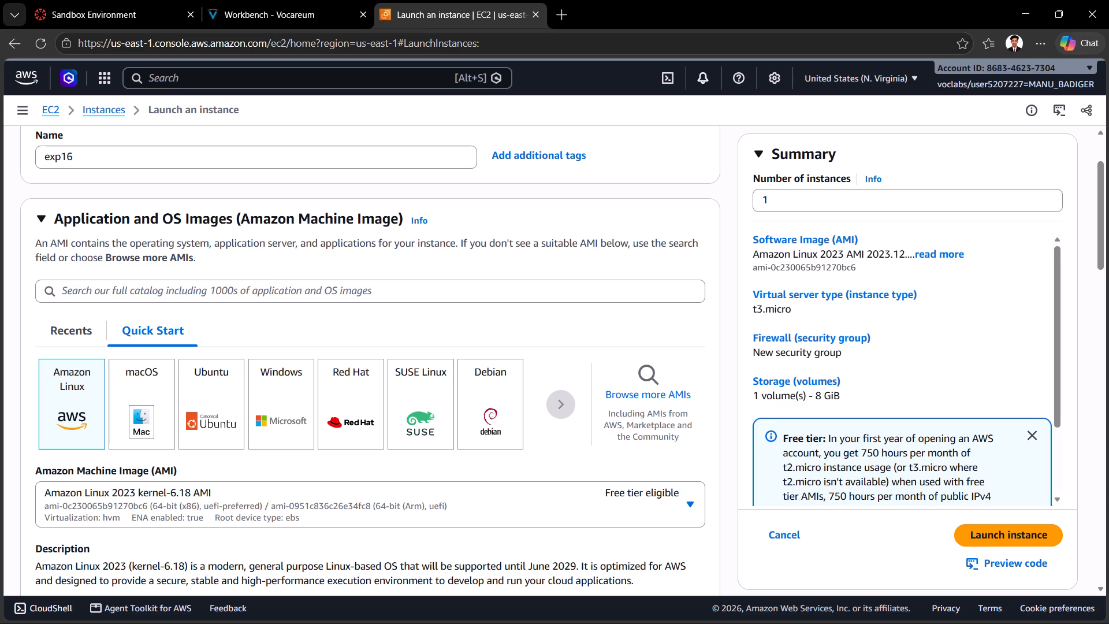
scroll(370, 335, up, 2)
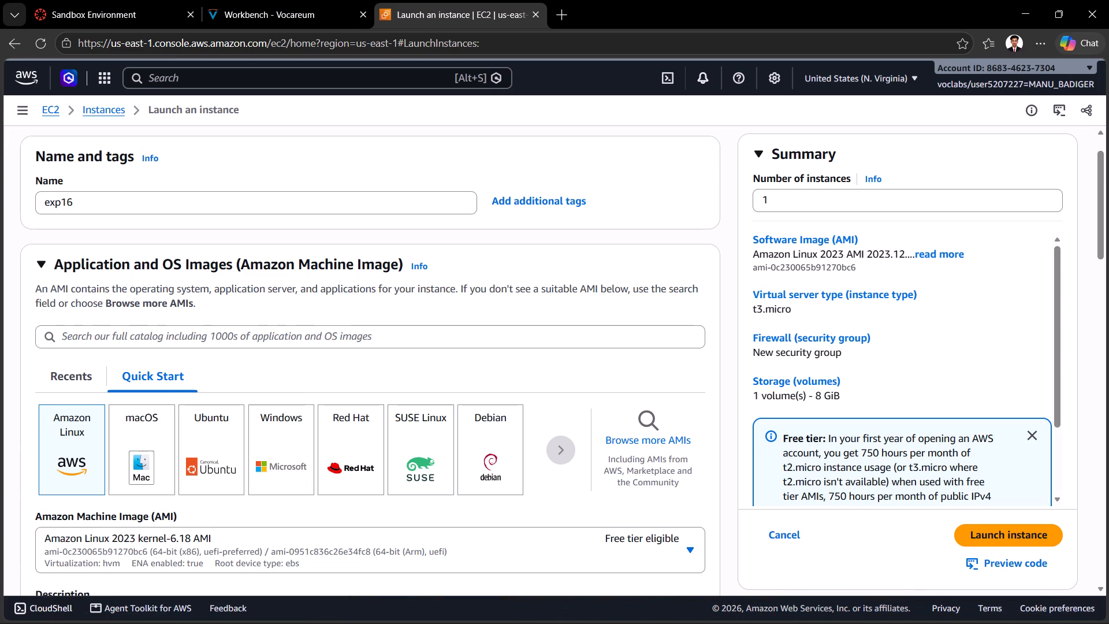
Start a full-screen video recording of the instance launch form with Snipping Tool.
key(Print)
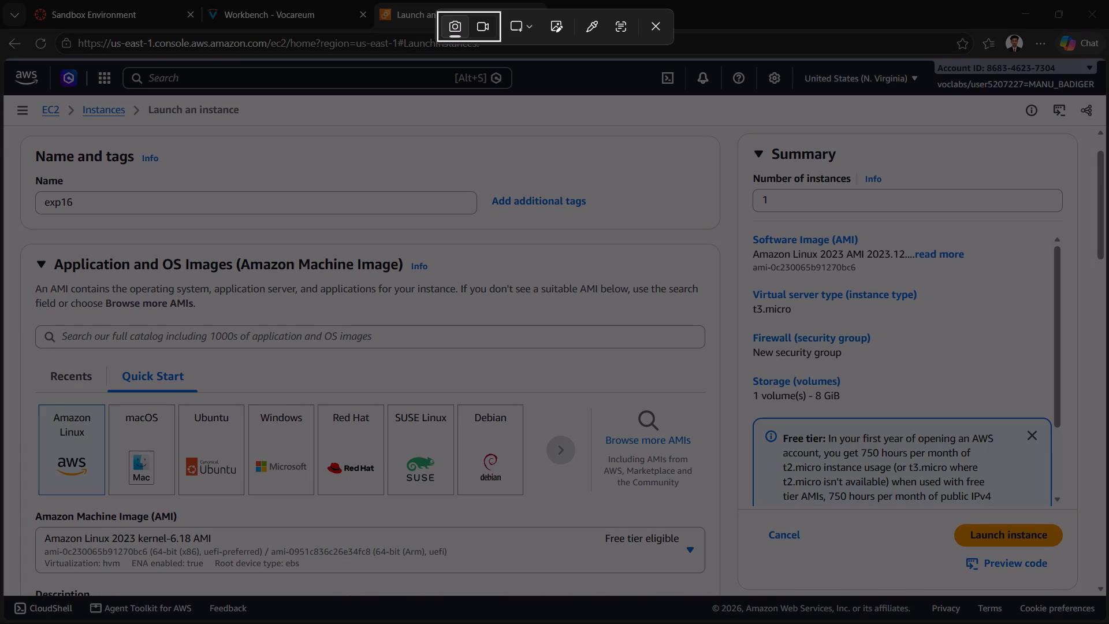
click(483, 27)
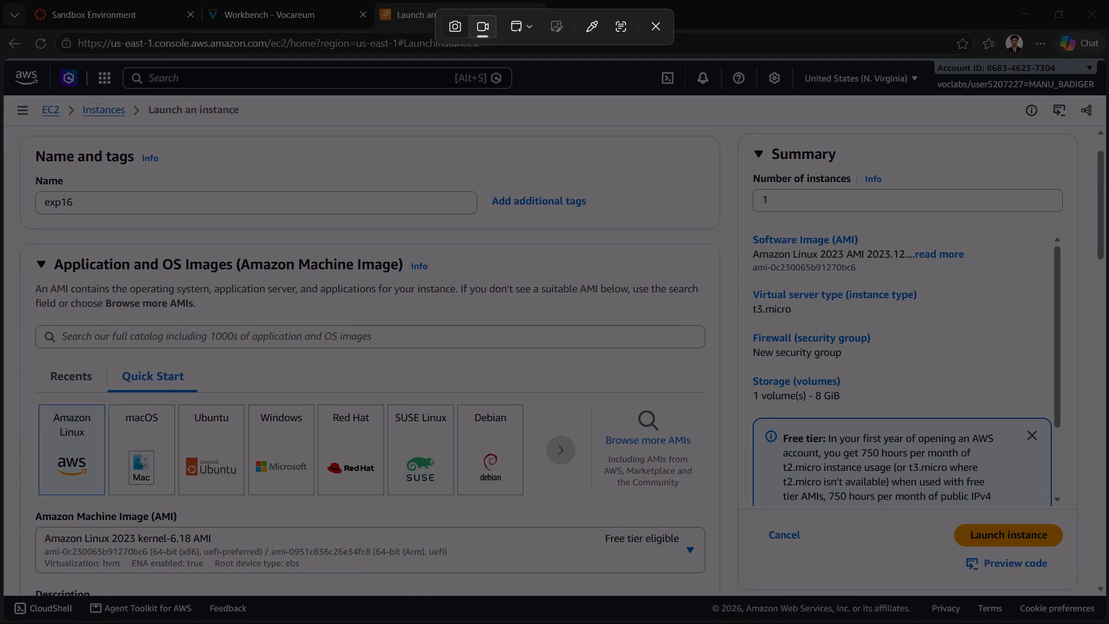
click(498, 77)
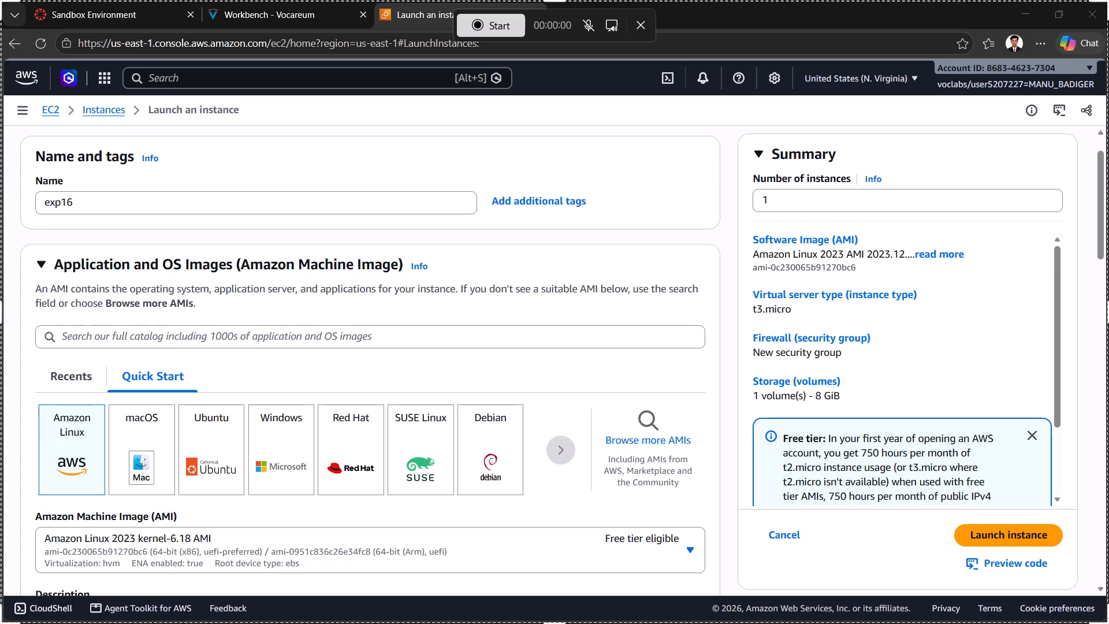
click(498, 30)
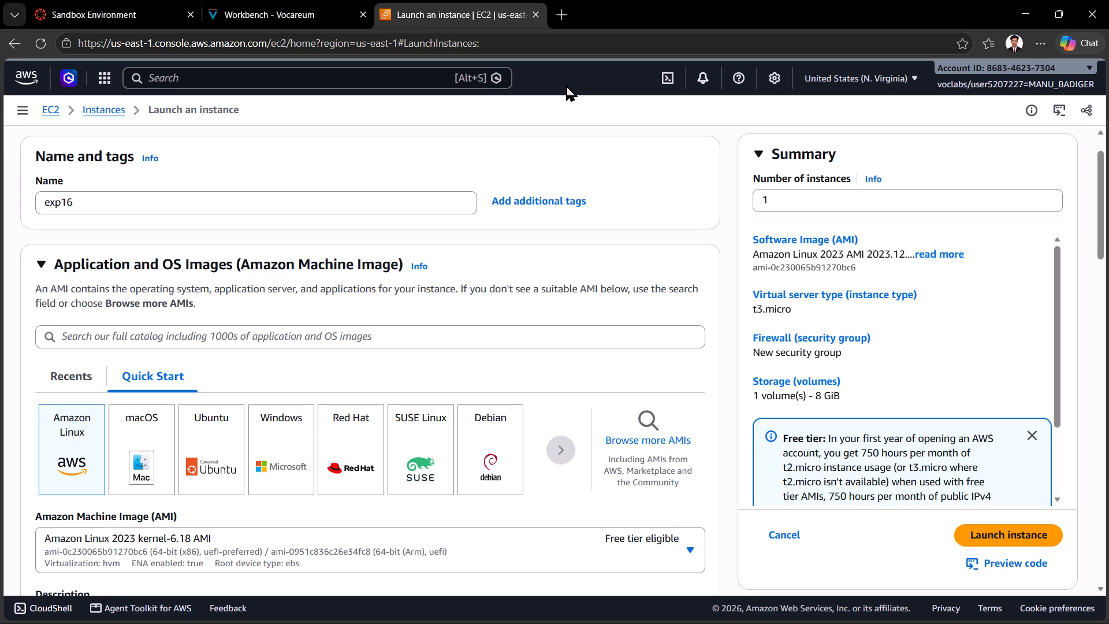
Create a new RSA key pair named expexp16 with the .ppk private key format for the instance.
scroll(287, 289, down, 2)
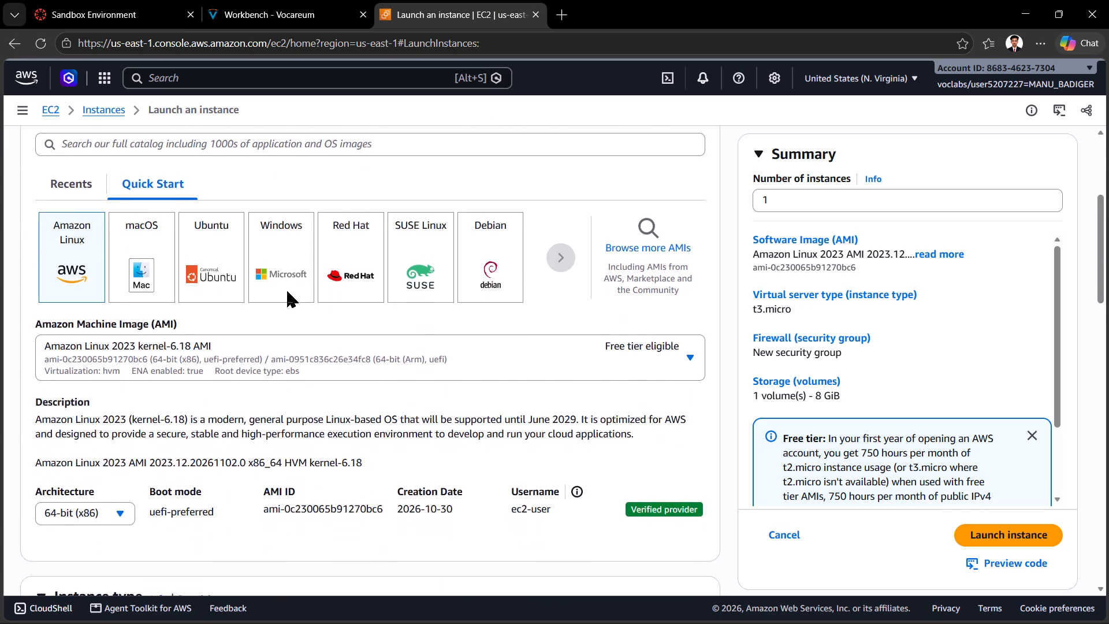
scroll(294, 298, down, 2)
scroll(307, 393, down, 2)
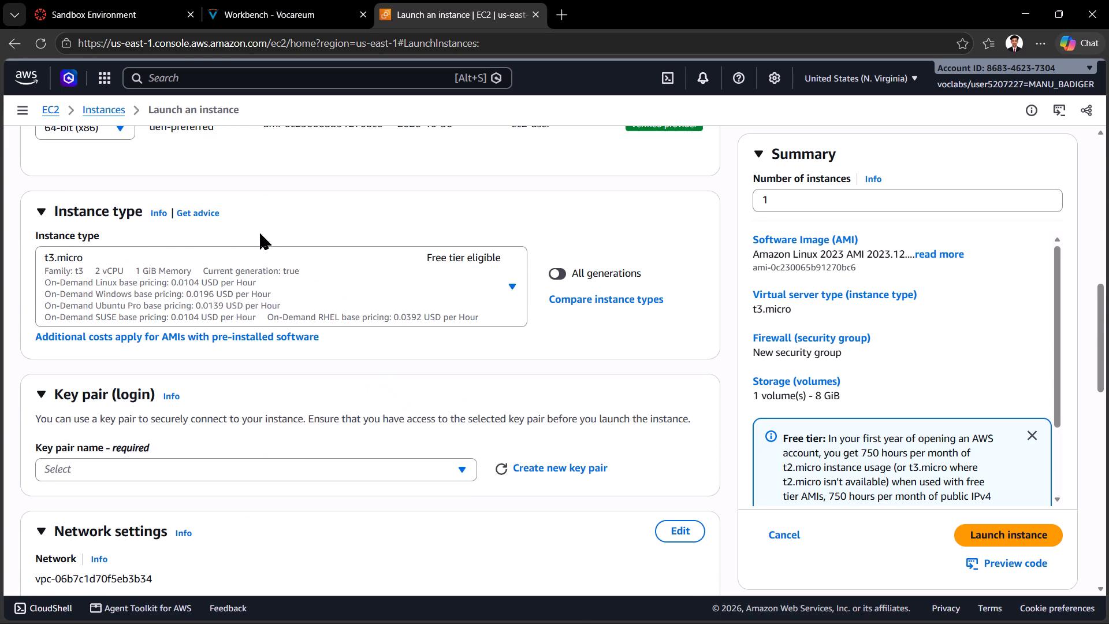
scroll(237, 342, down, 1)
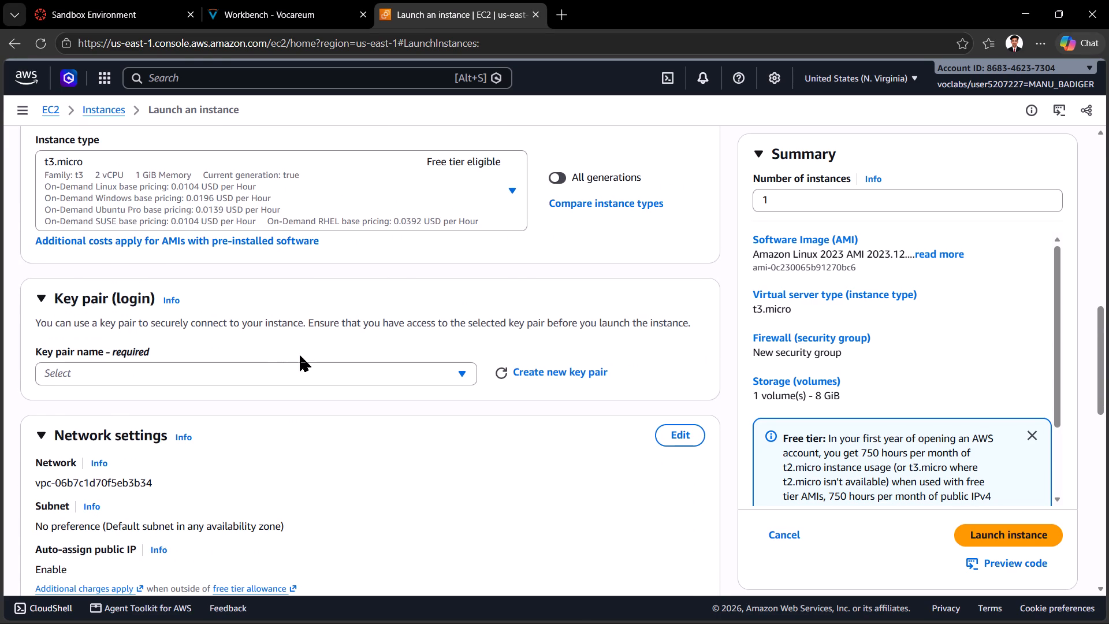
click(547, 370)
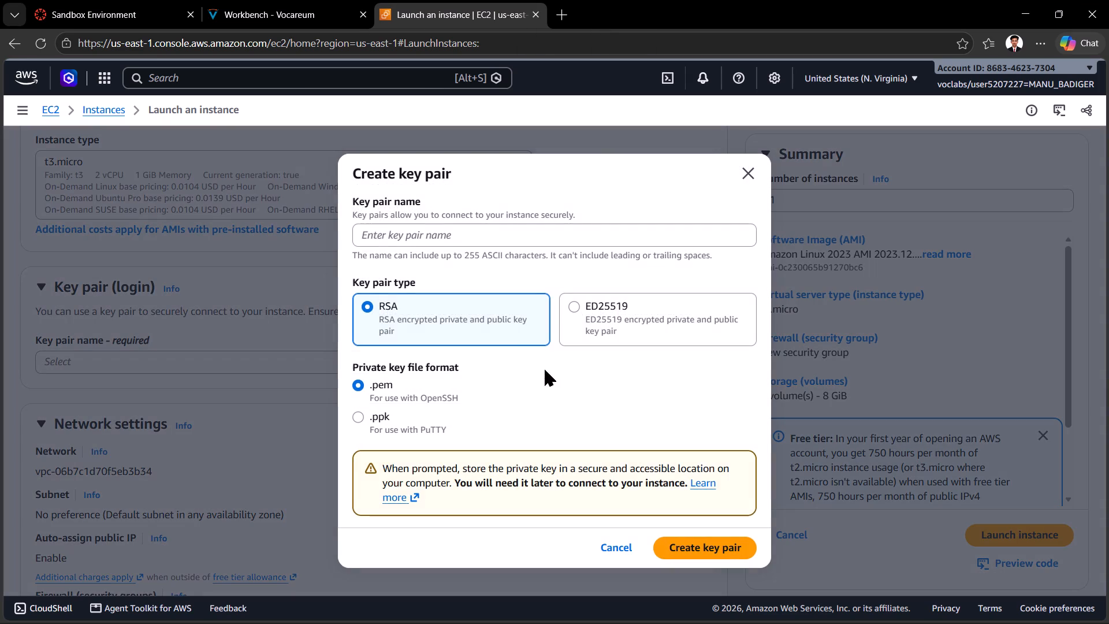
click(452, 235)
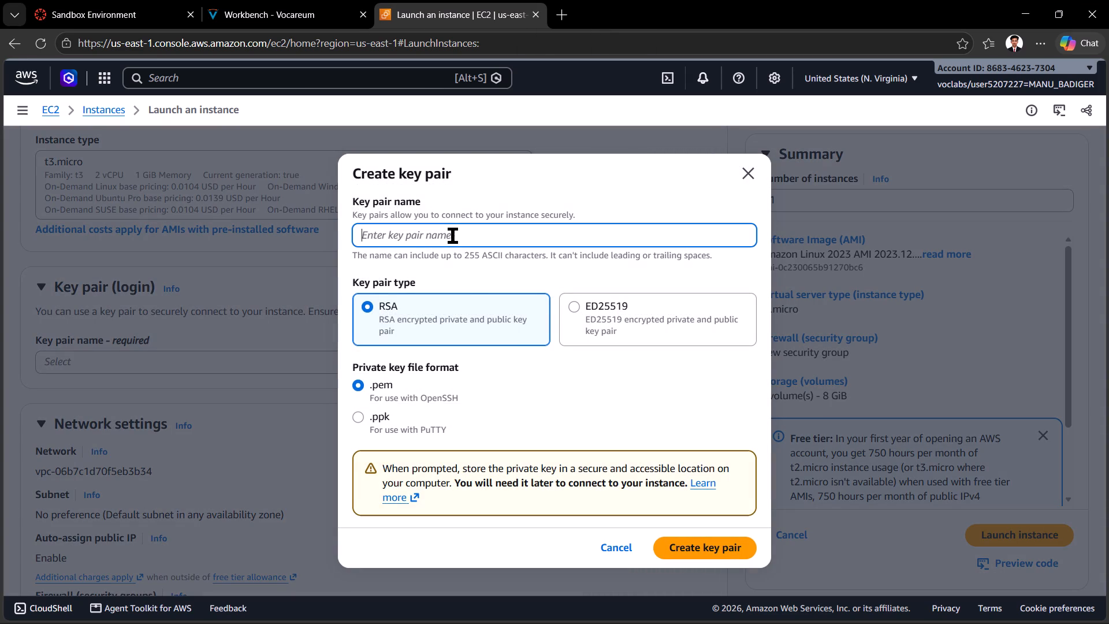
text(expexp)
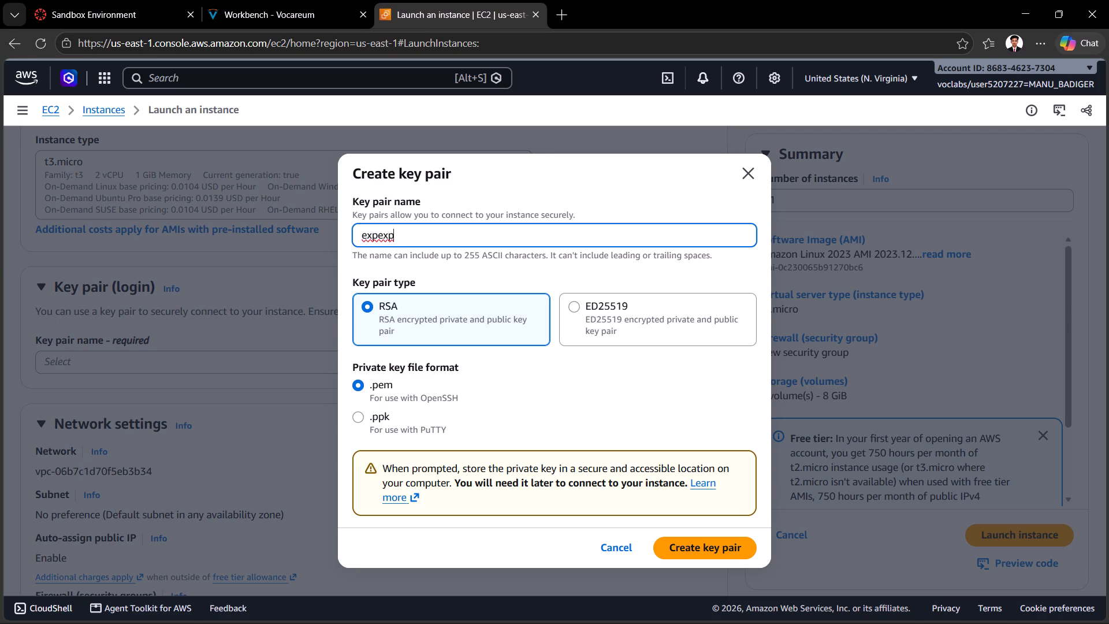
text(16)
click(372, 426)
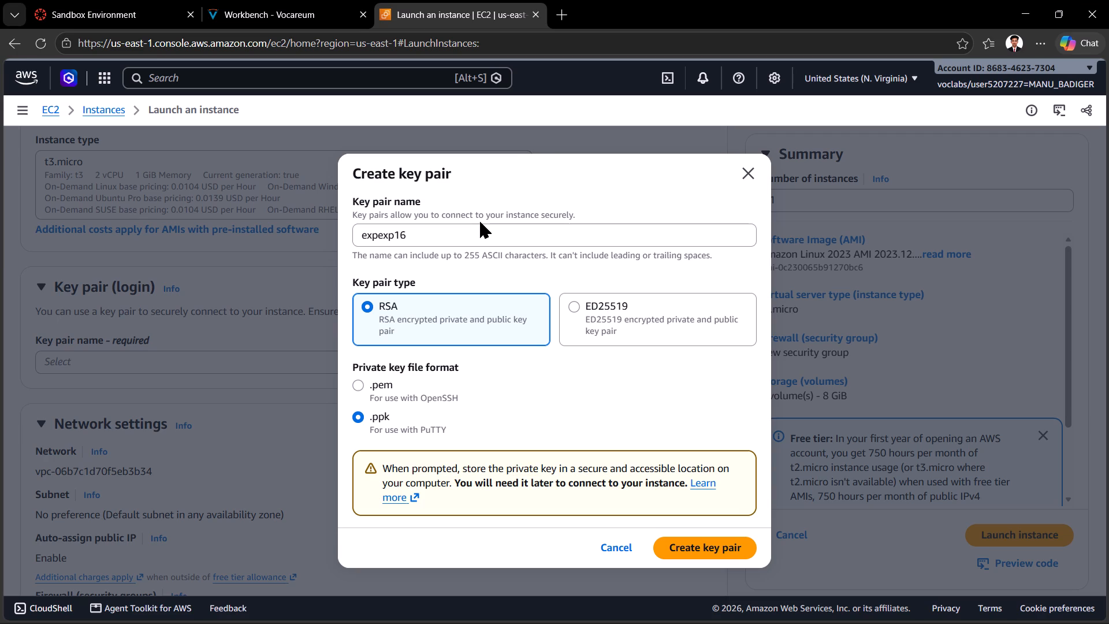
click(702, 544)
Allow HTTPS and HTTP traffic from the internet in the new security group's firewall rules.
scroll(262, 404, down, 2)
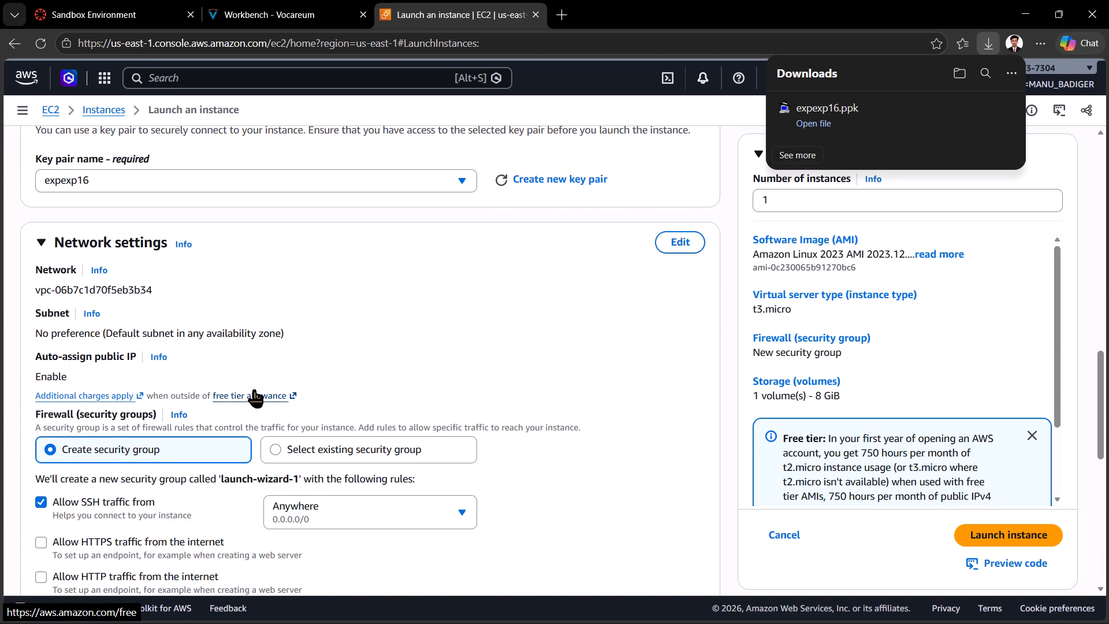
scroll(254, 389, down, 1)
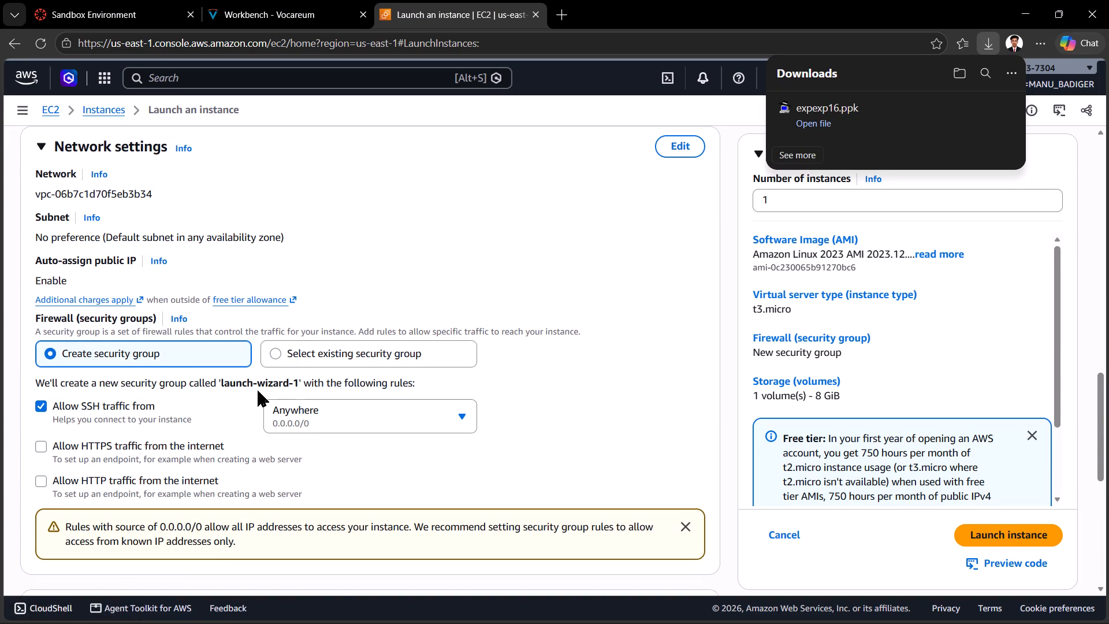
scroll(258, 391, down, 1)
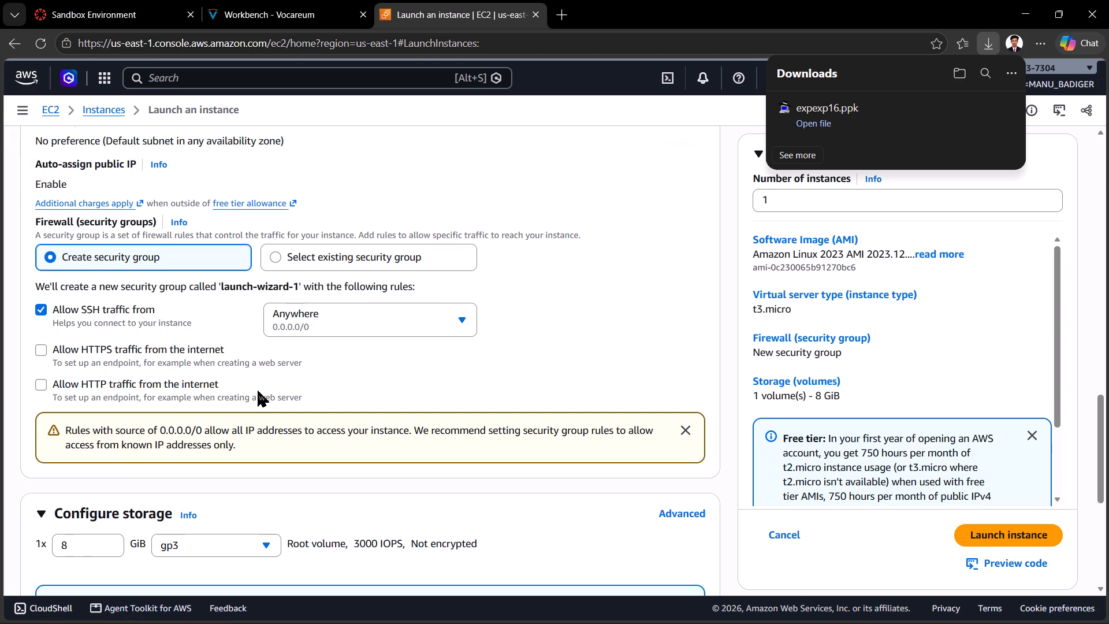
click(108, 351)
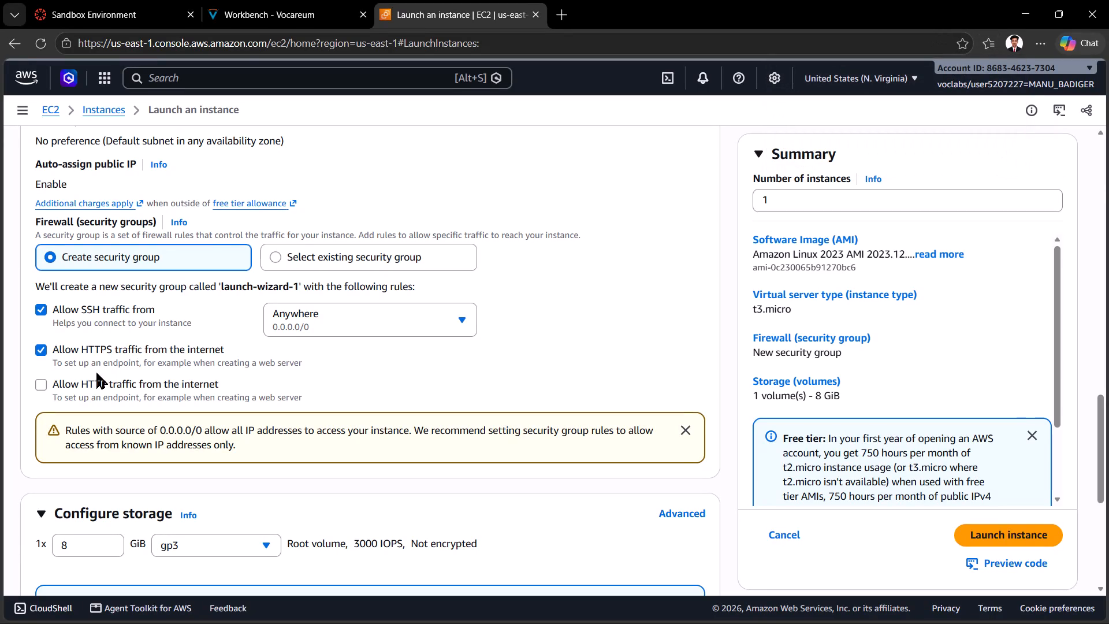
click(99, 379)
Keep the default storage configuration and launch the instance.
scroll(99, 379, down, 1)
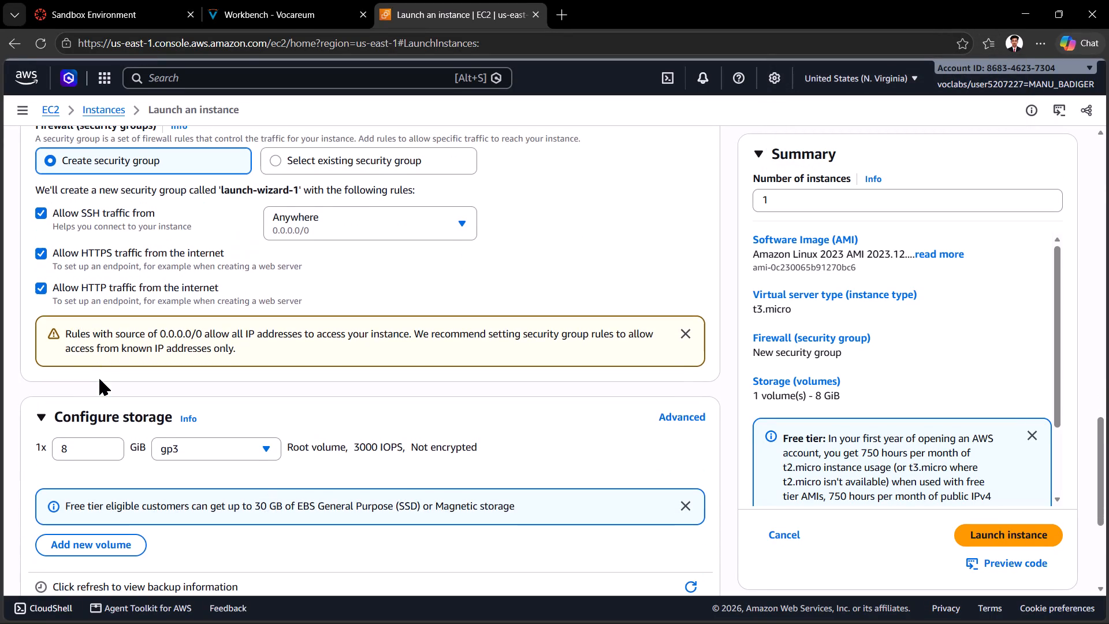
scroll(99, 379, down, 2)
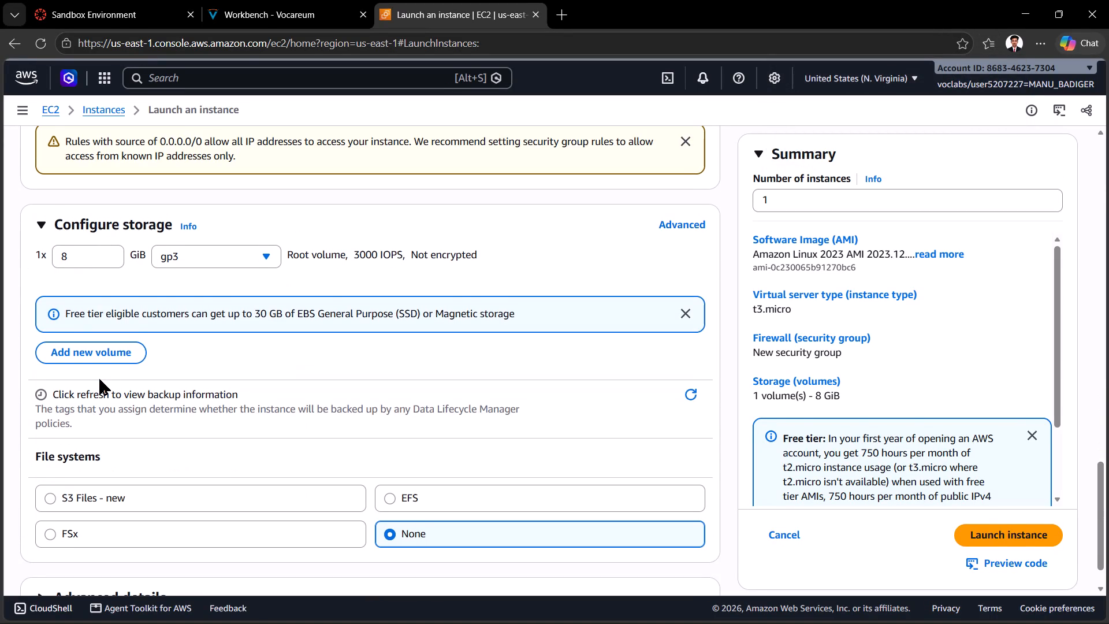
scroll(99, 379, down, 8)
scroll(491, 404, down, 2)
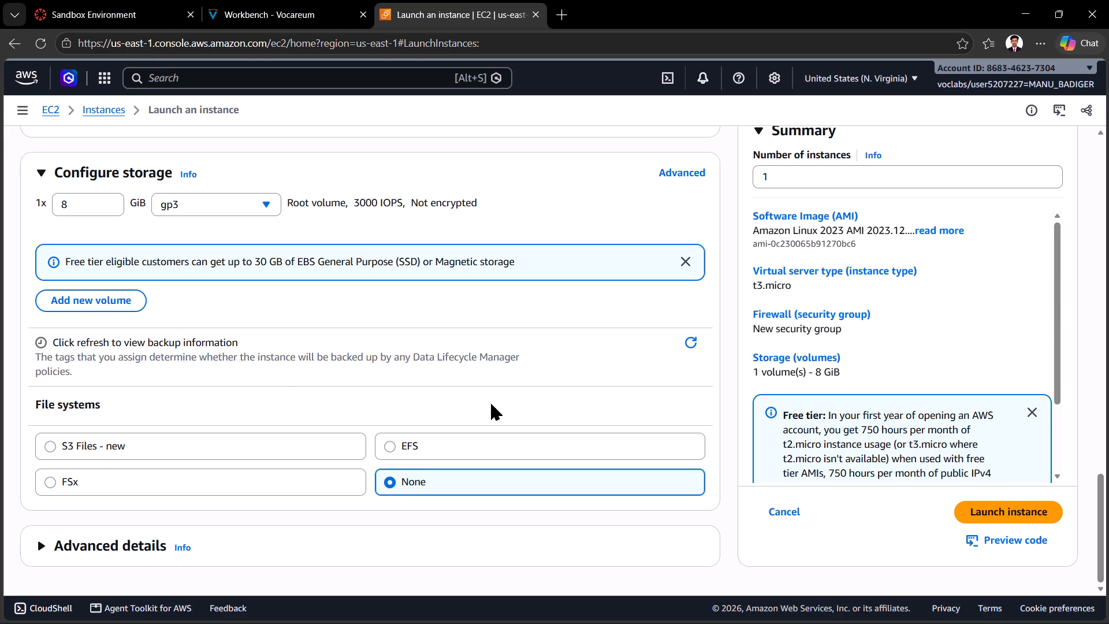
scroll(491, 404, down, 3)
click(998, 508)
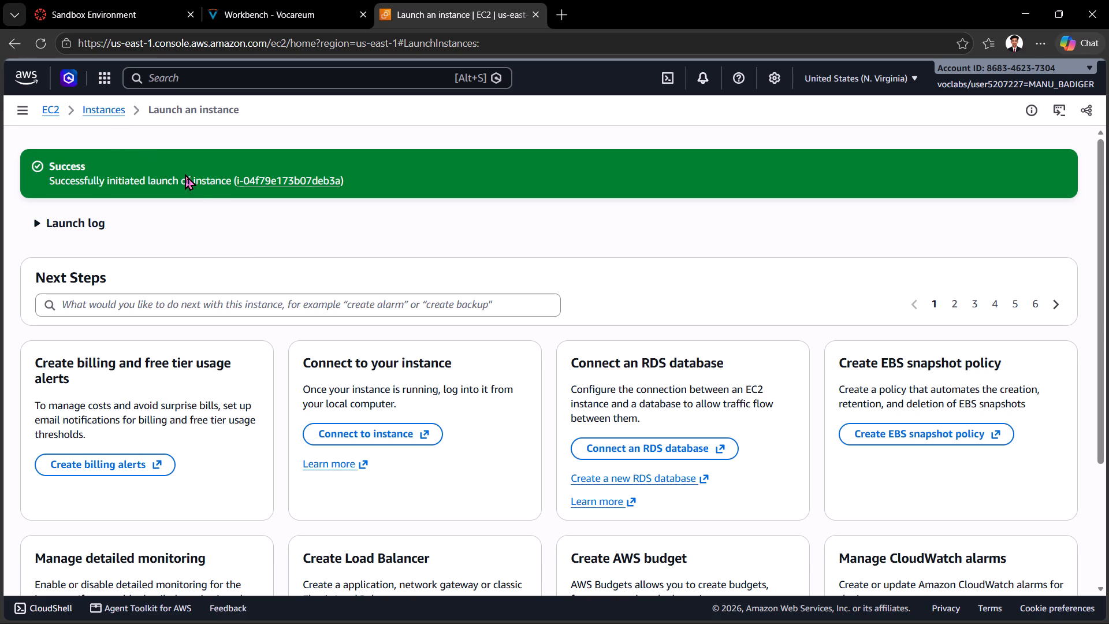
Open the Instances list, refresh it, and check the state and network details of exp16.
click(101, 107)
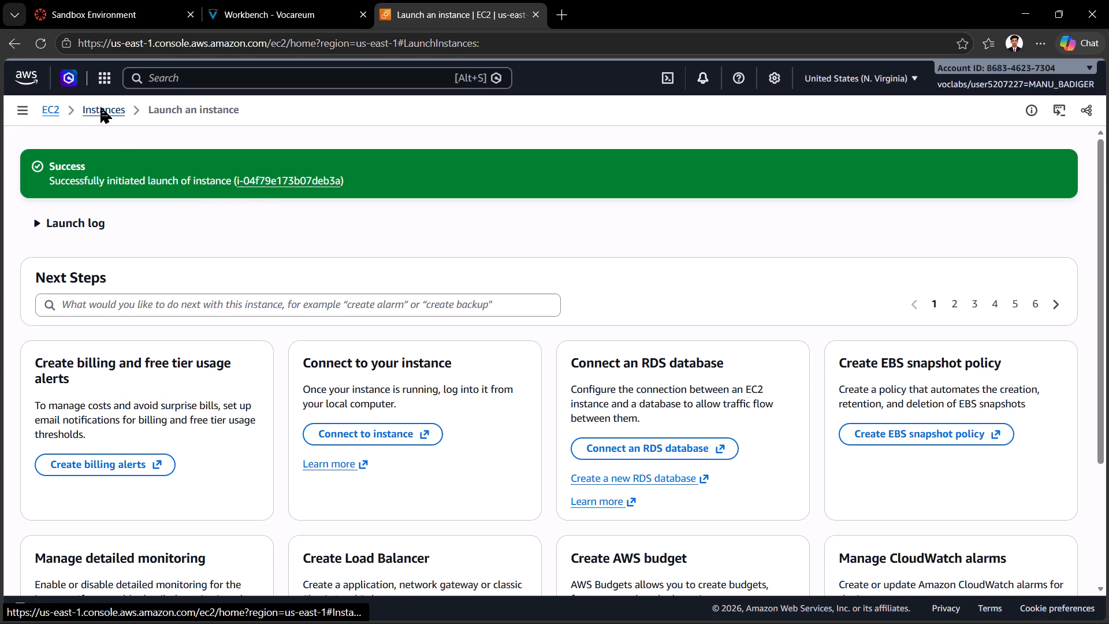
scroll(568, 319, up, 2)
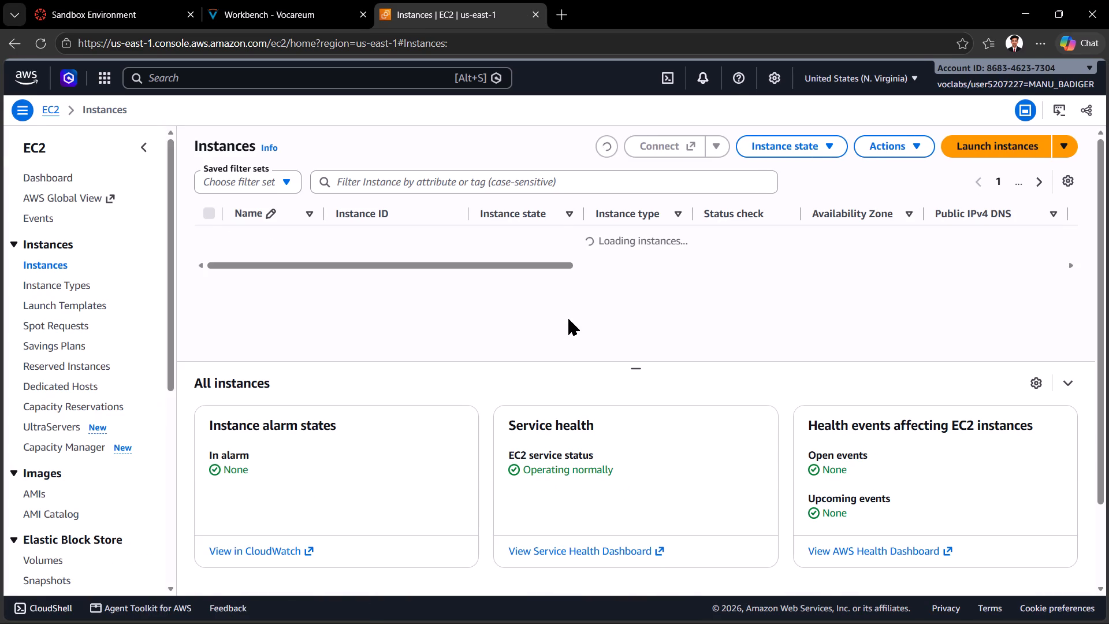
scroll(529, 381, up, 3)
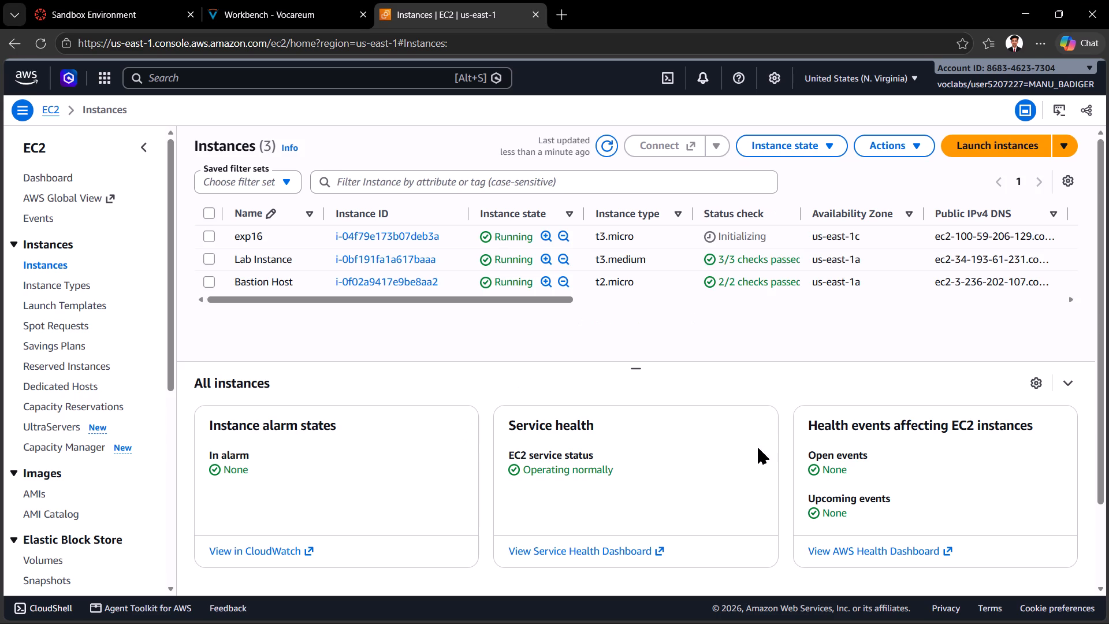
scroll(664, 328, up, 3)
click(609, 142)
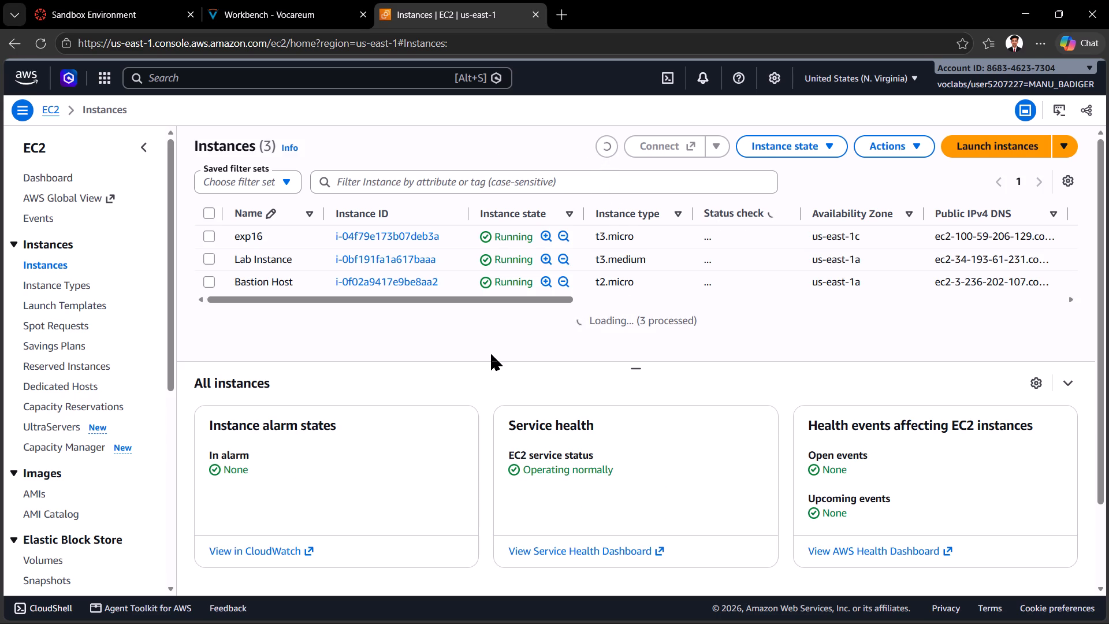
scroll(618, 239, left, 3)
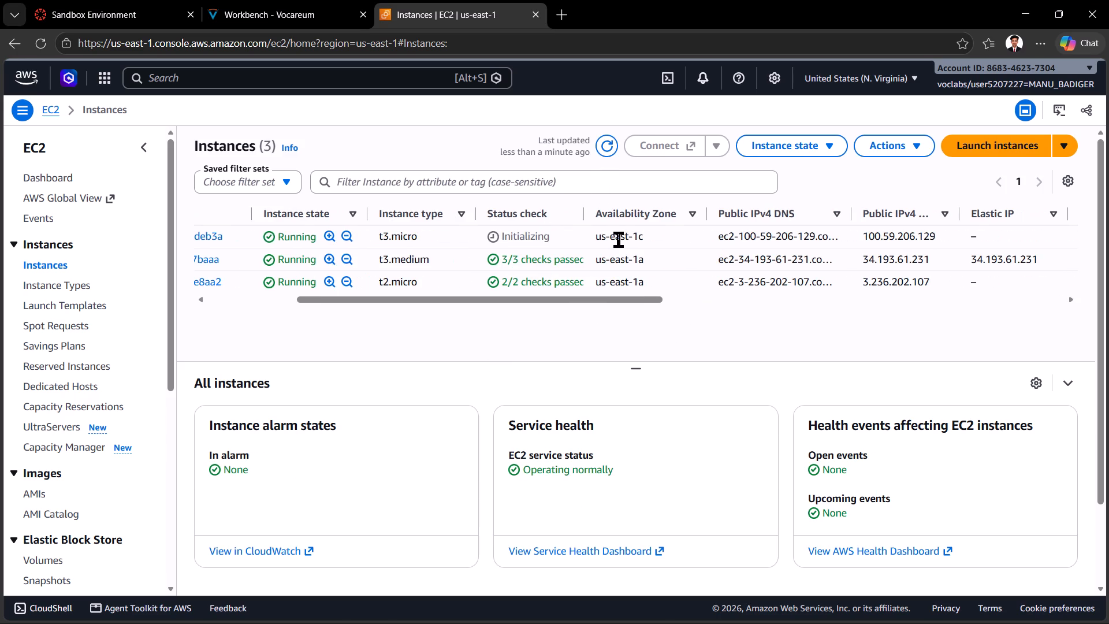
scroll(618, 239, right, 4)
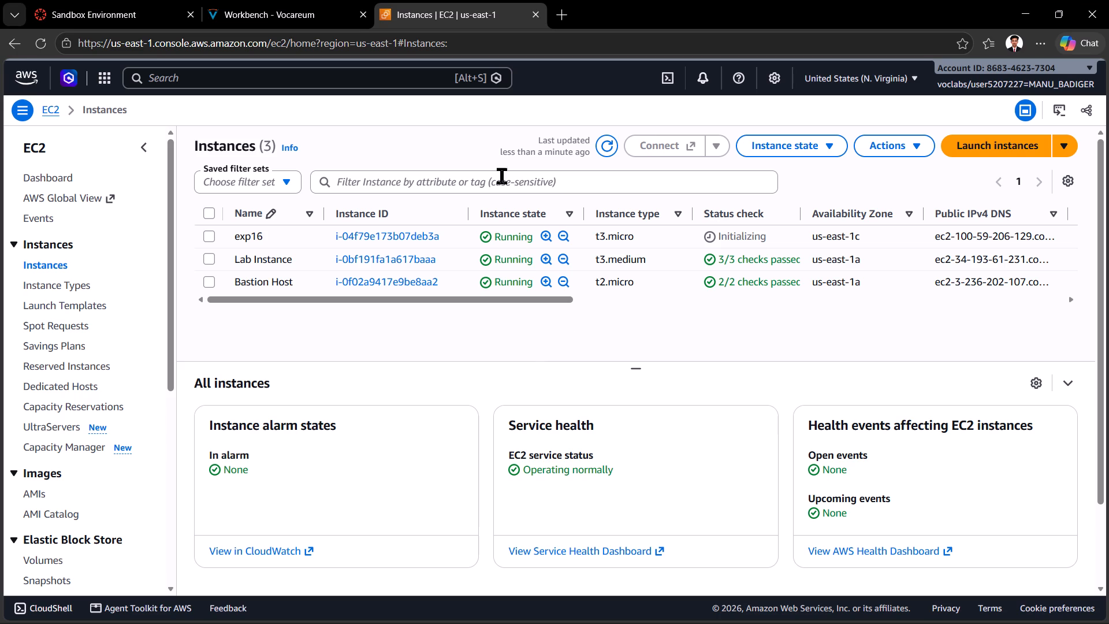
Pause the screen recording and refresh the Instances list.
click(474, 18)
click(603, 151)
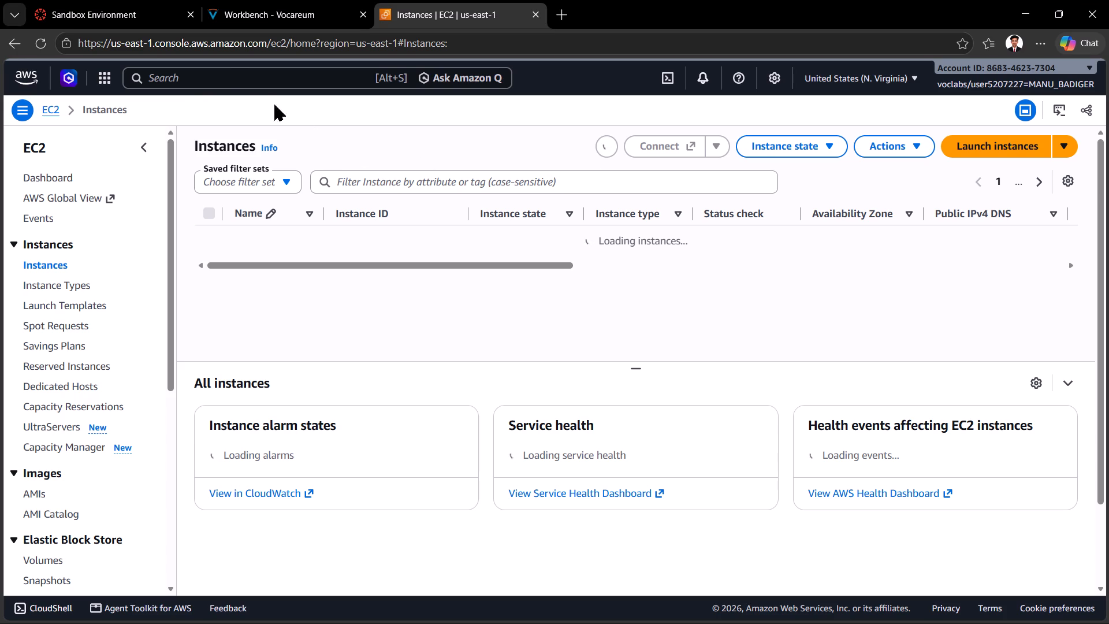
Resume the screen recording and search the AWS console for s3 to open the Amazon S3 service.
click(225, 74)
click(470, 29)
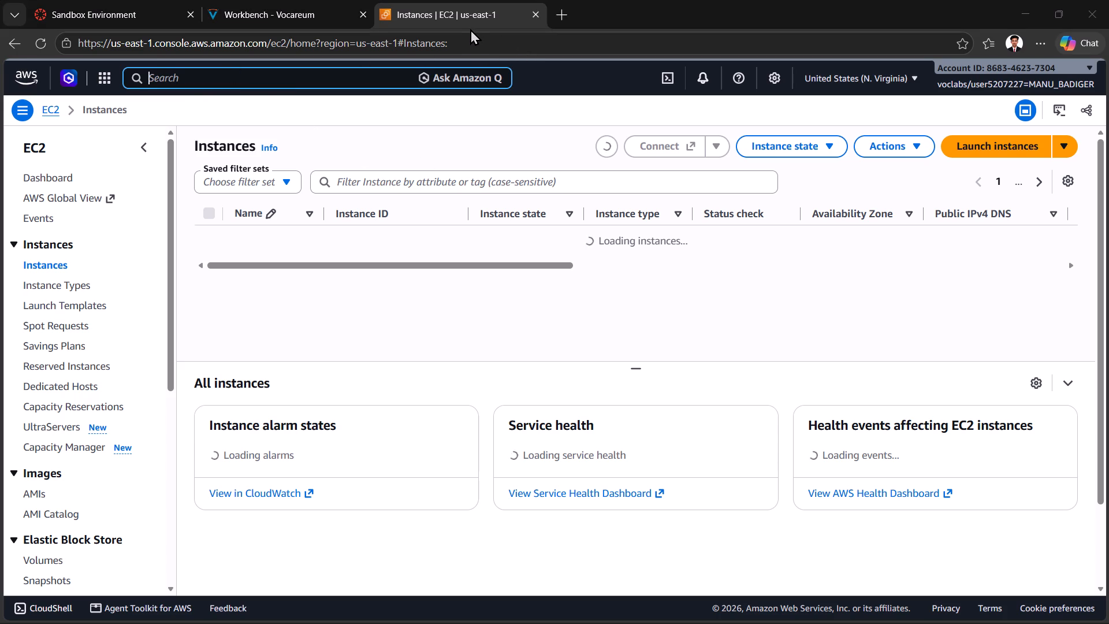
text(s3)
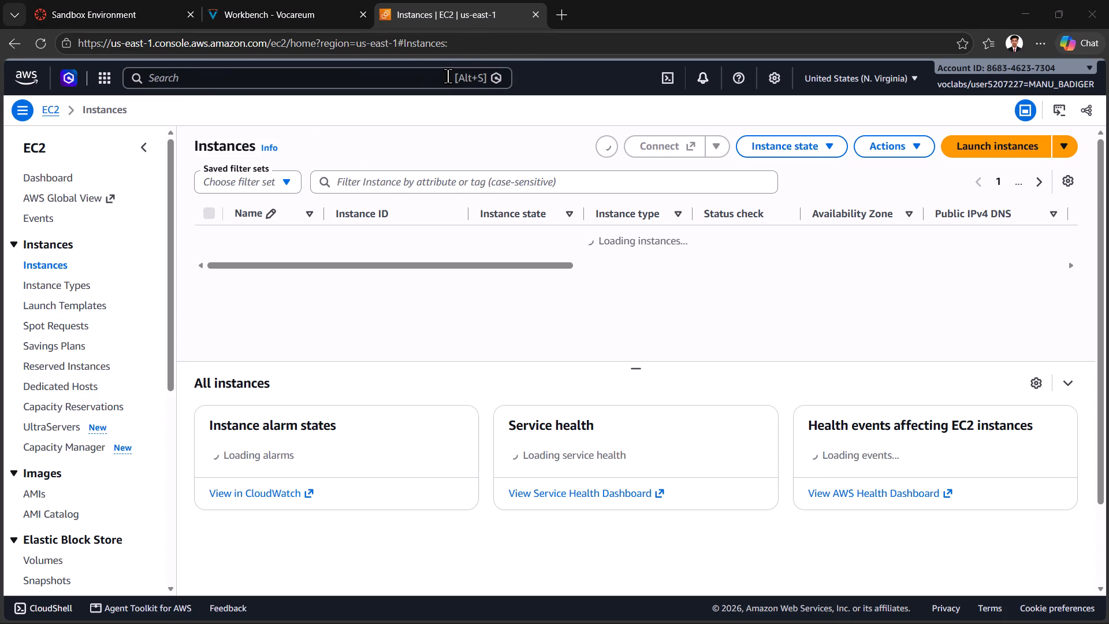
click(349, 72)
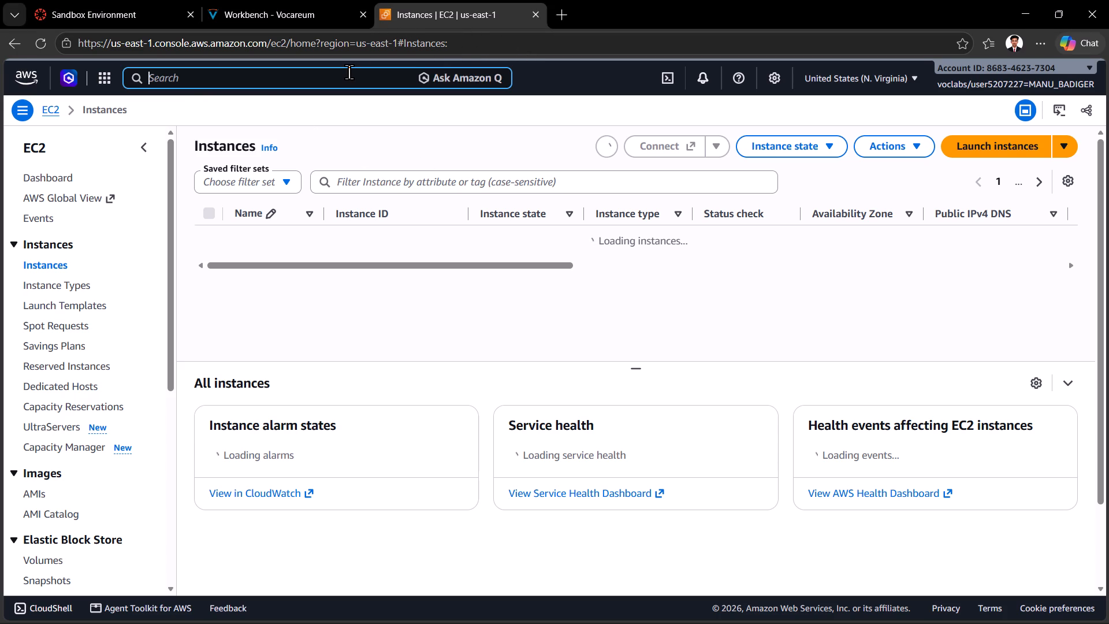
text(s3)
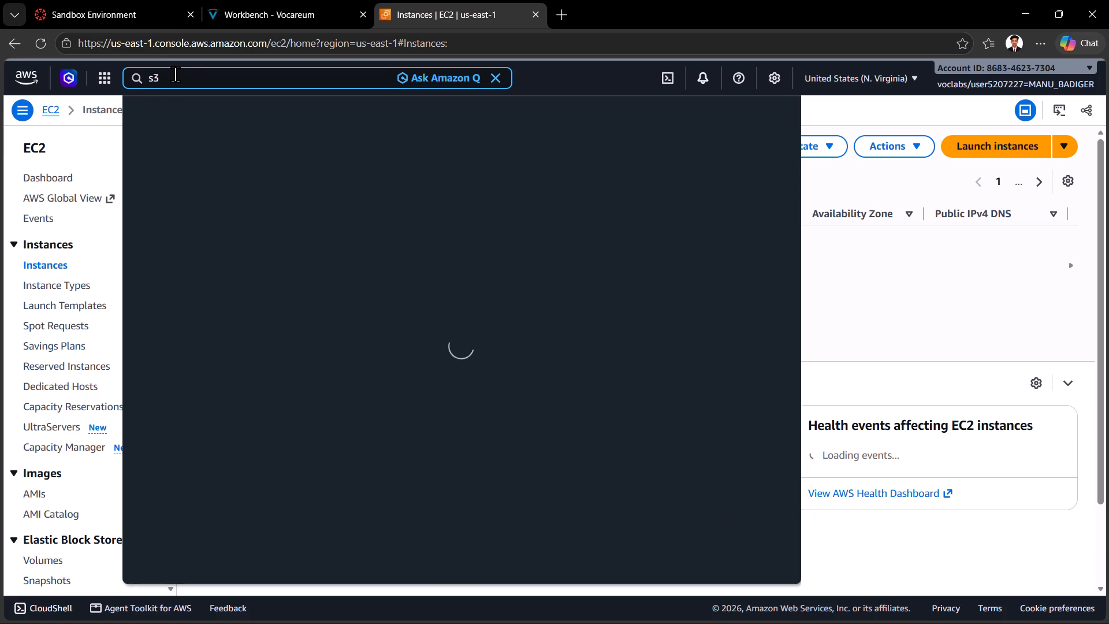
Switch the computer's Wi-Fi connection to the vivo T5x 5G network.
click(841, 328)
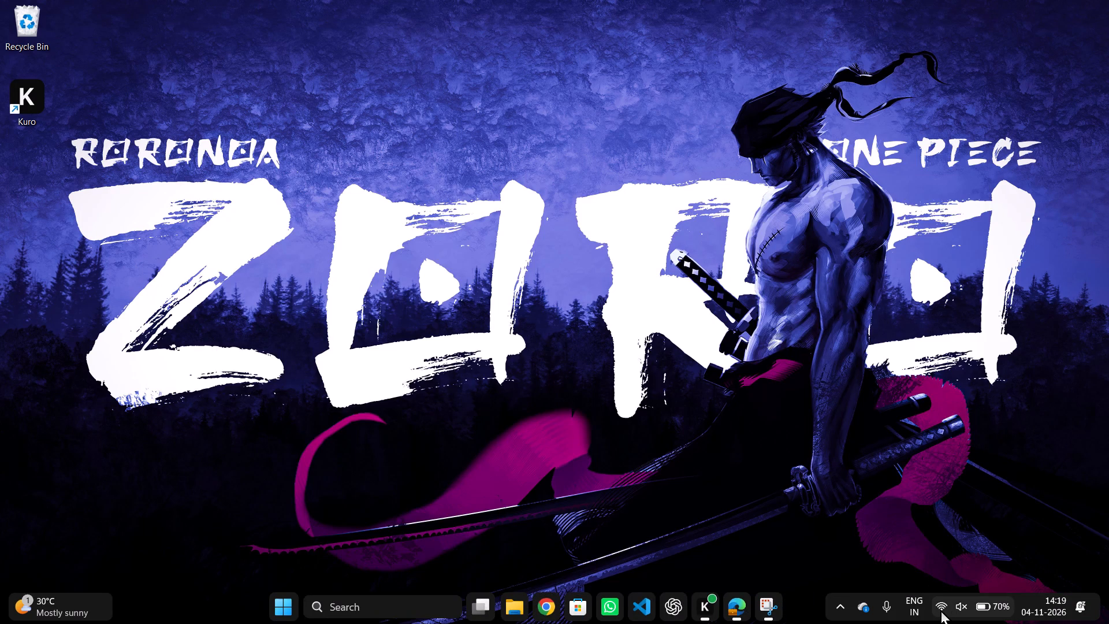
click(939, 609)
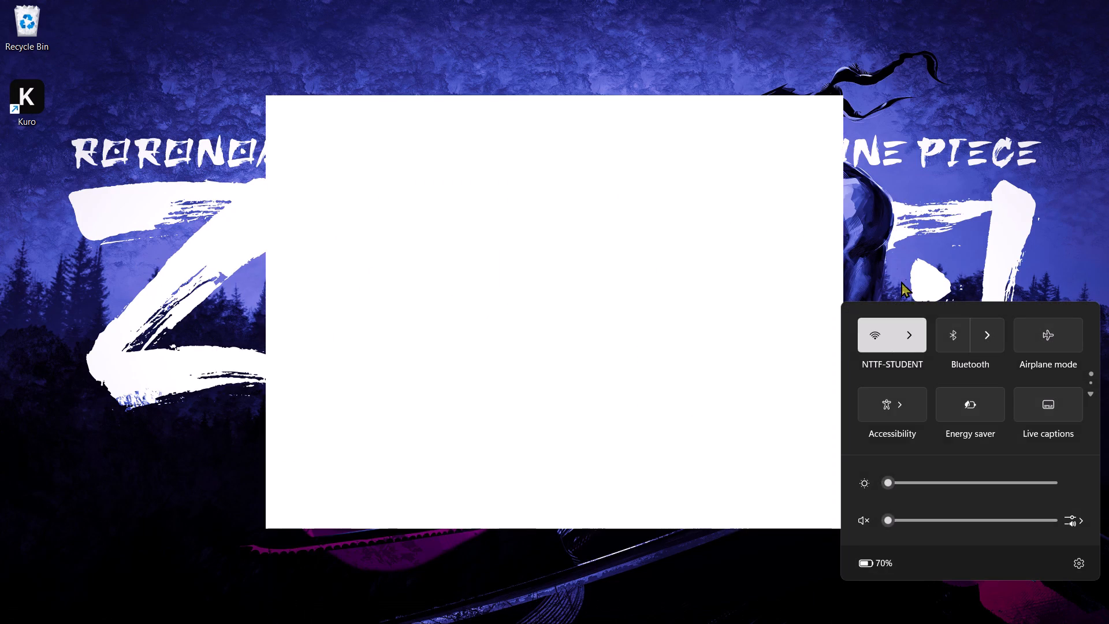
click(907, 335)
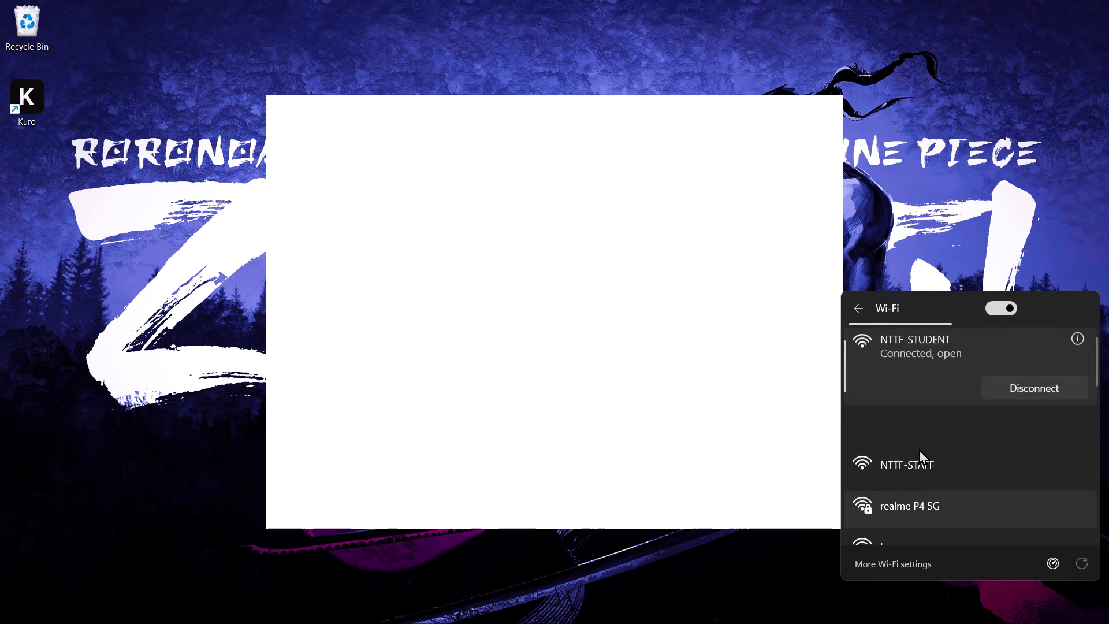
click(916, 414)
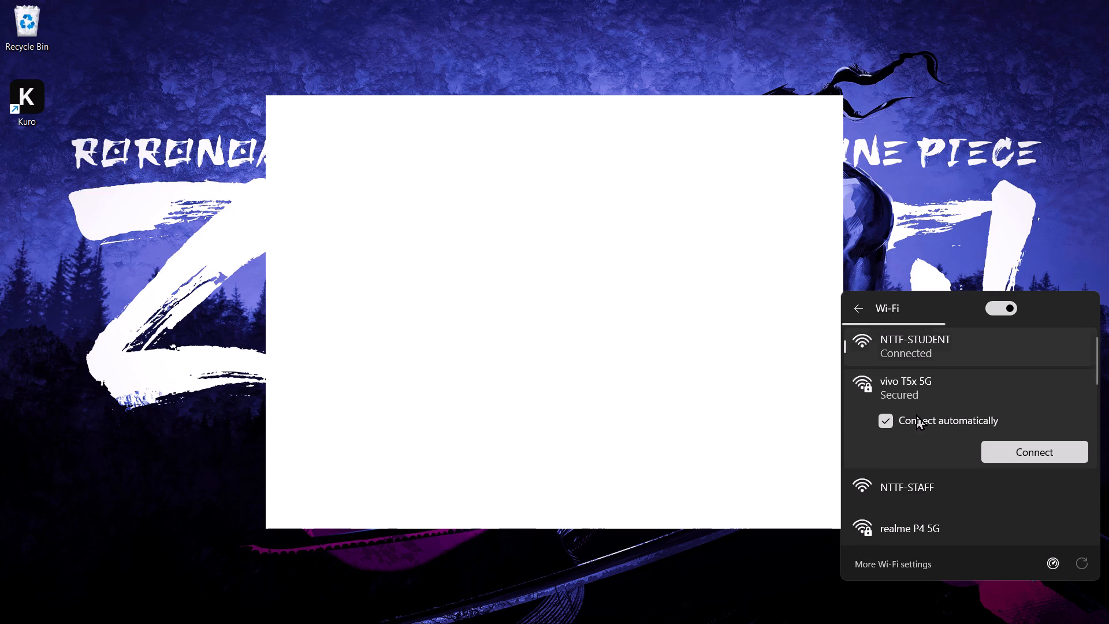
click(992, 446)
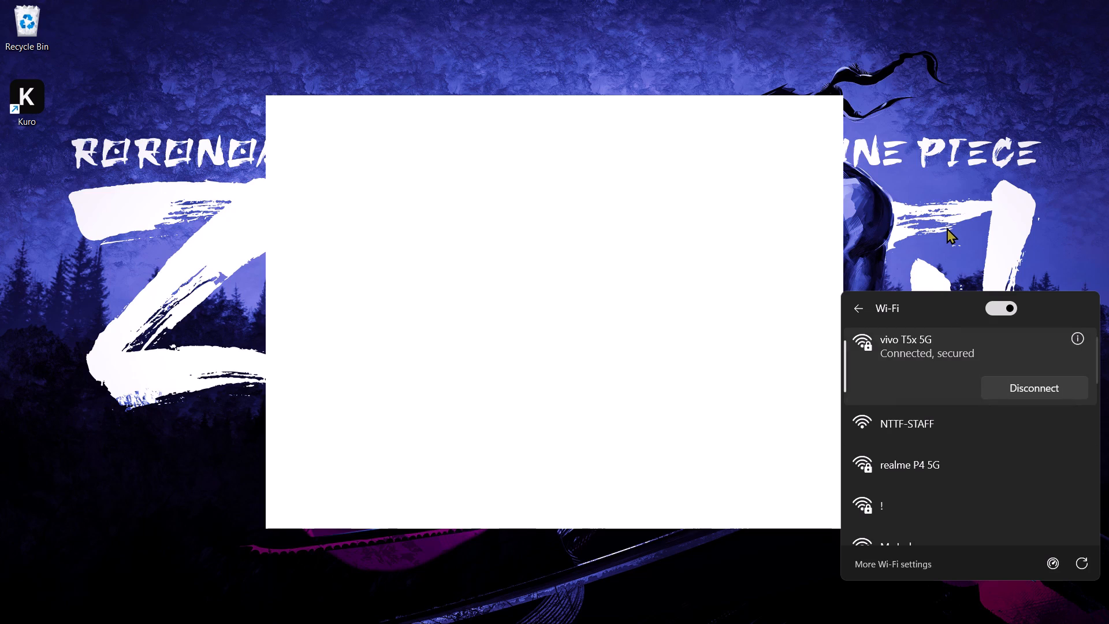
click(942, 205)
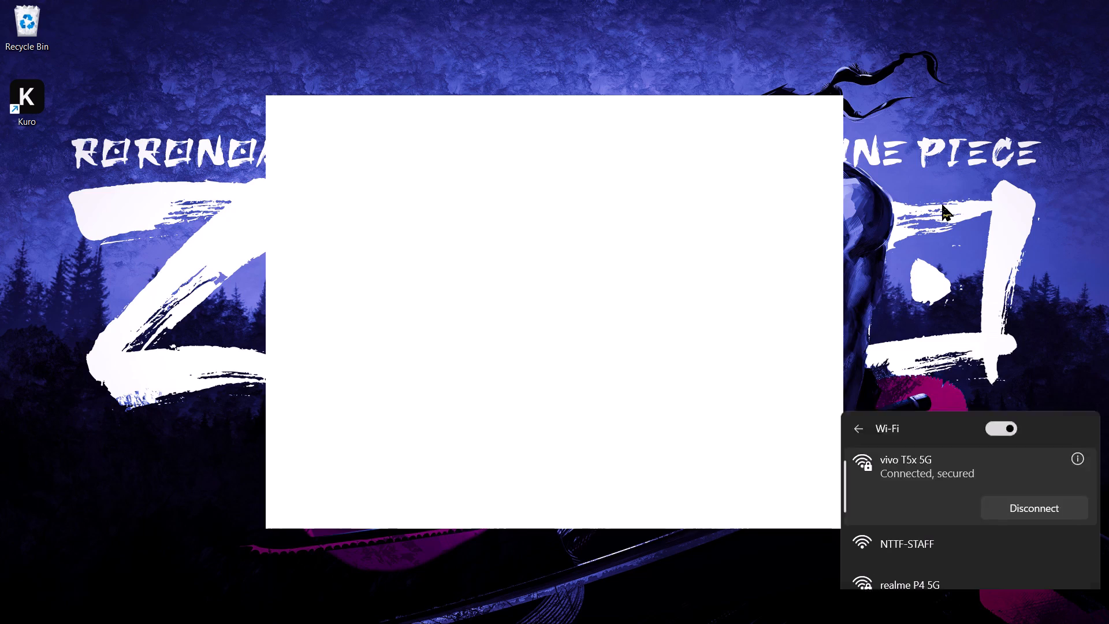
click(928, 194)
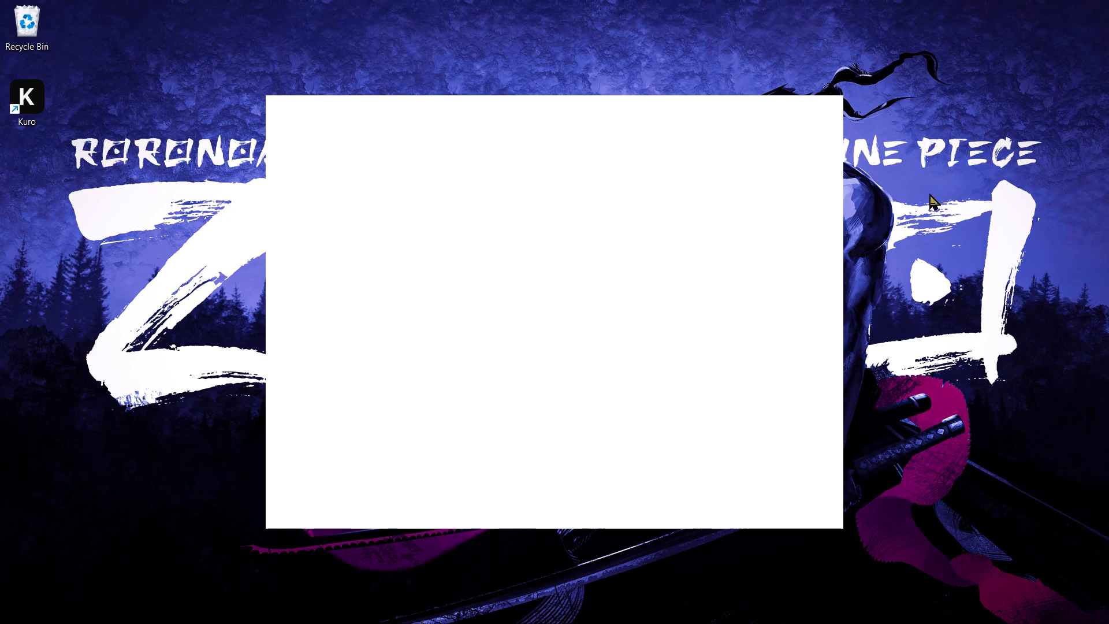
Return to the AWS console in Microsoft Edge and open the S3 service from the existing s3 search.
key(alt+Tab)
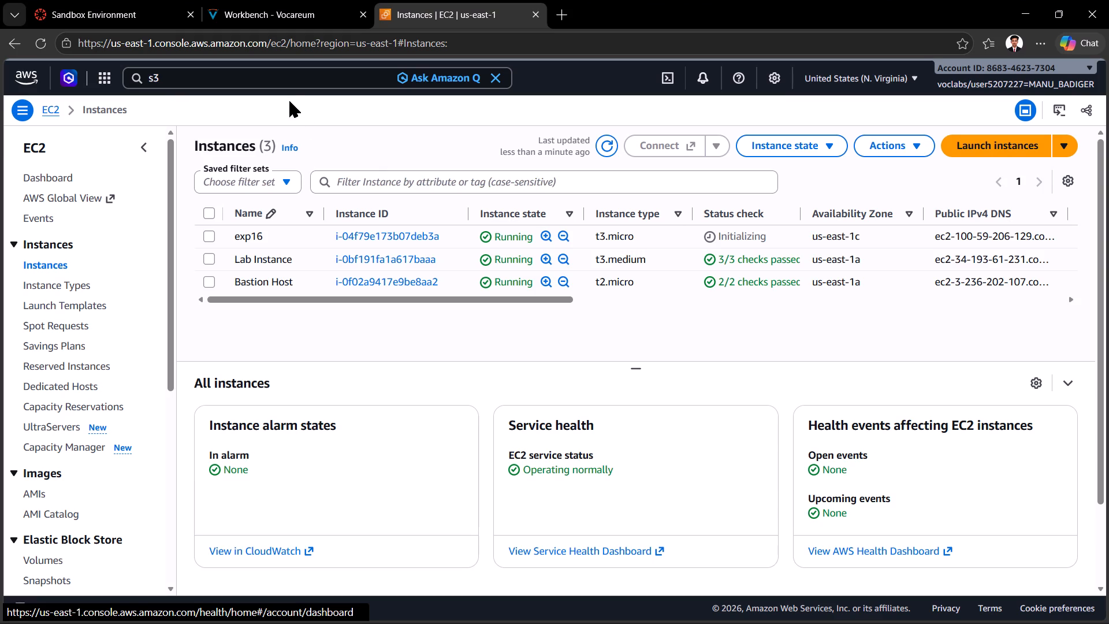
click(279, 83)
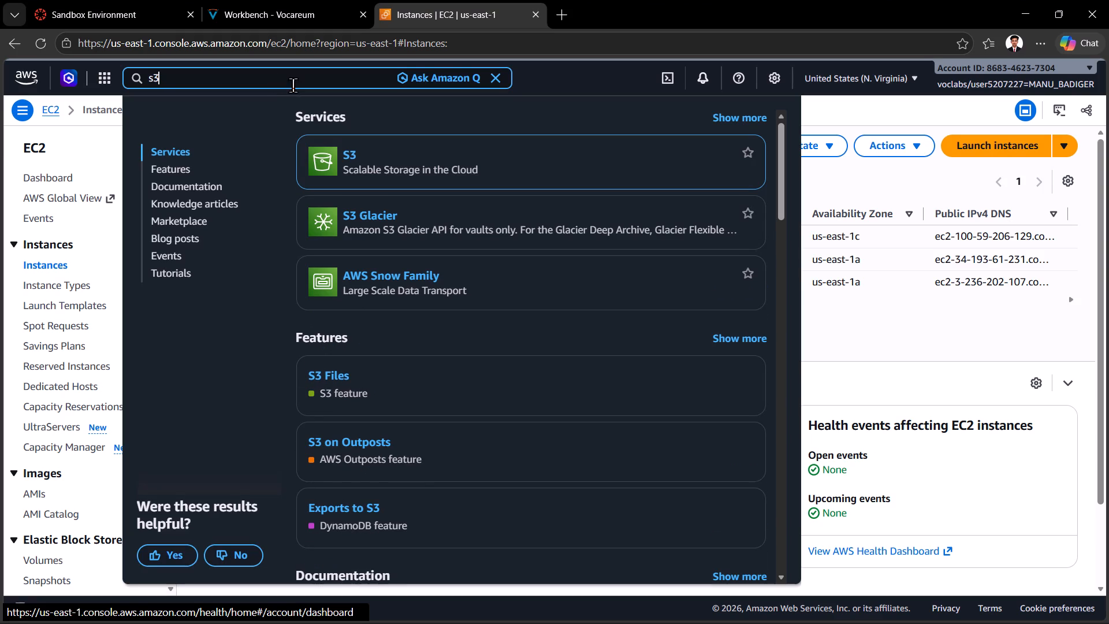
click(345, 151)
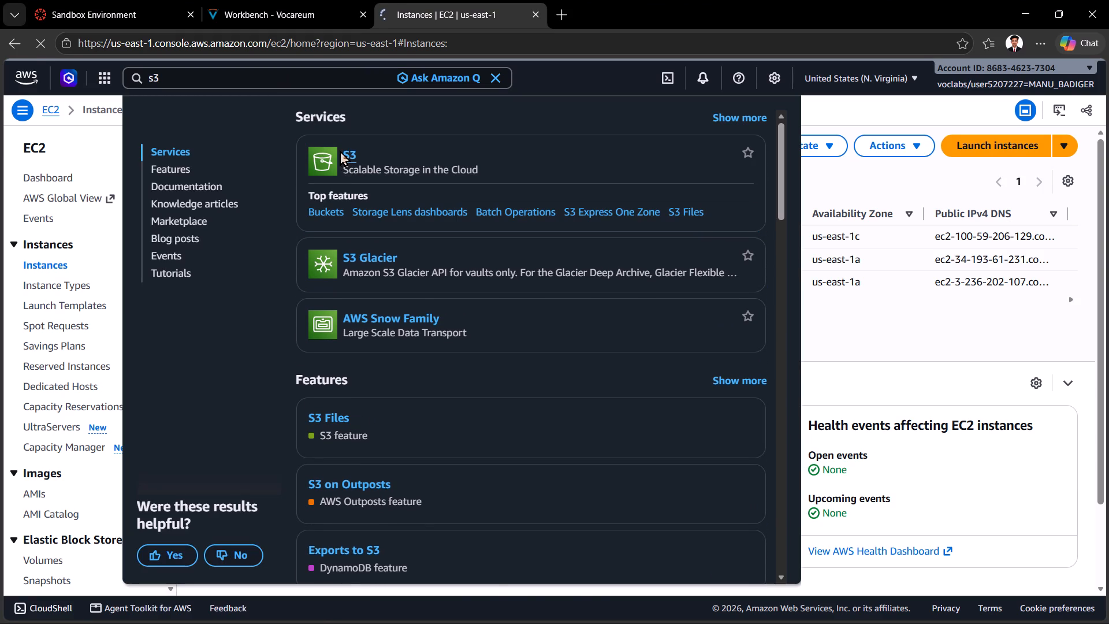
scroll(195, 347, up, 1)
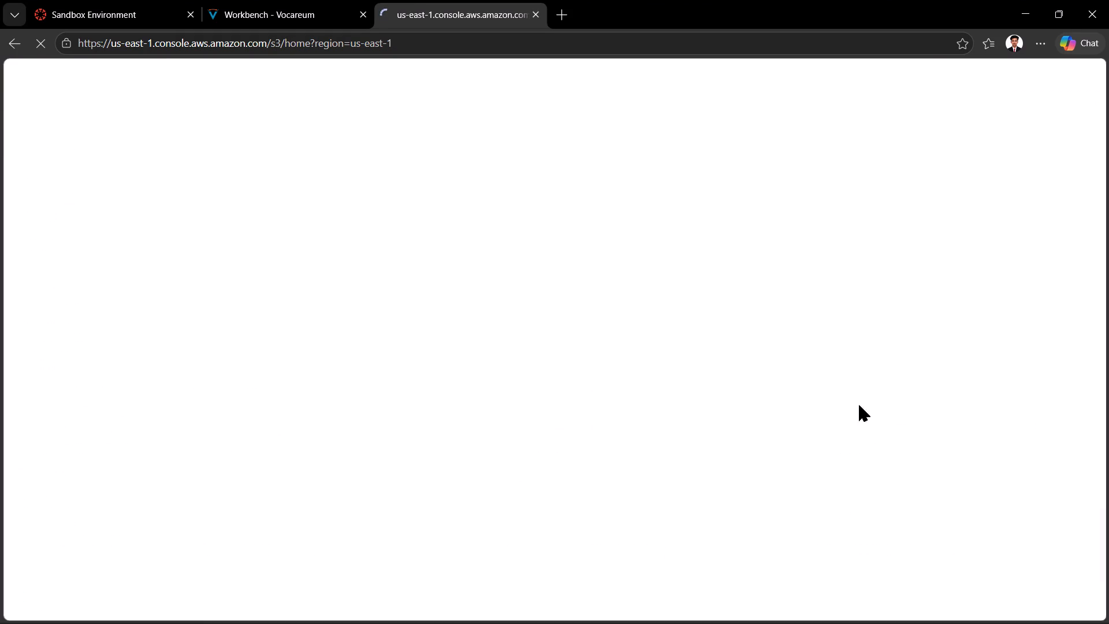
scroll(737, 329, up, 8)
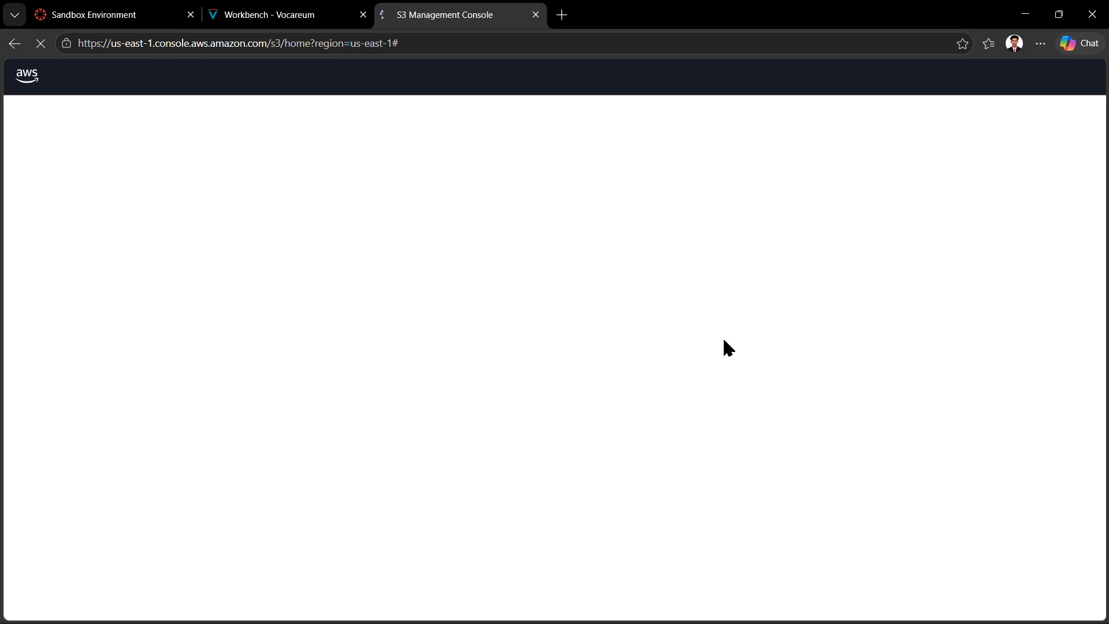
scroll(721, 341, up, 3)
scroll(668, 404, up, 4)
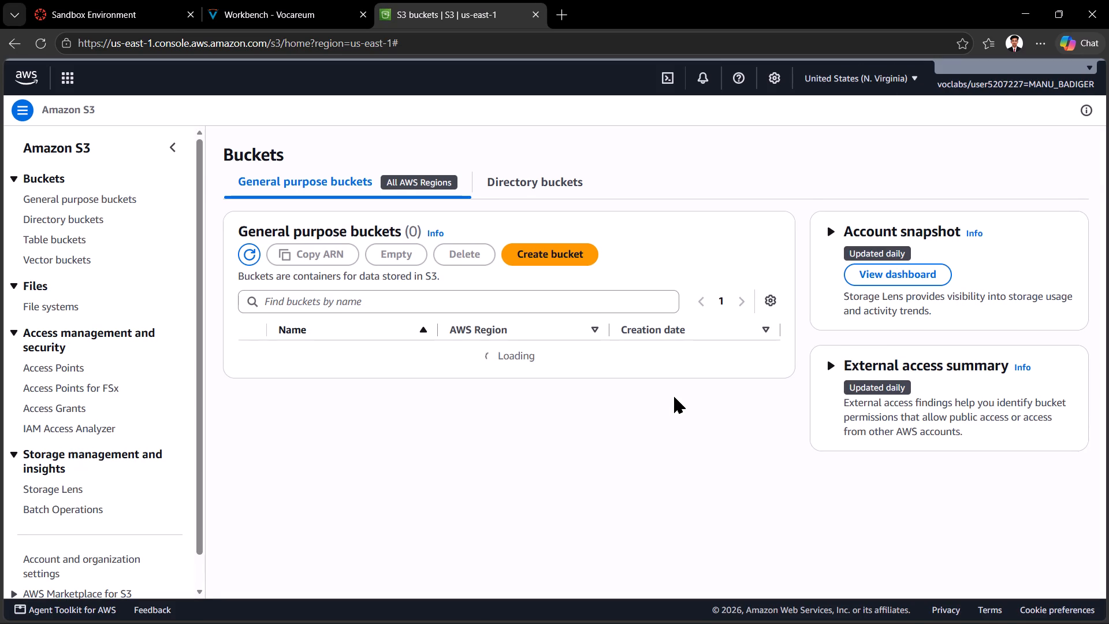
Start creating a general purpose bucket in the global namespace and enter newbucket as its name.
scroll(673, 397, up, 3)
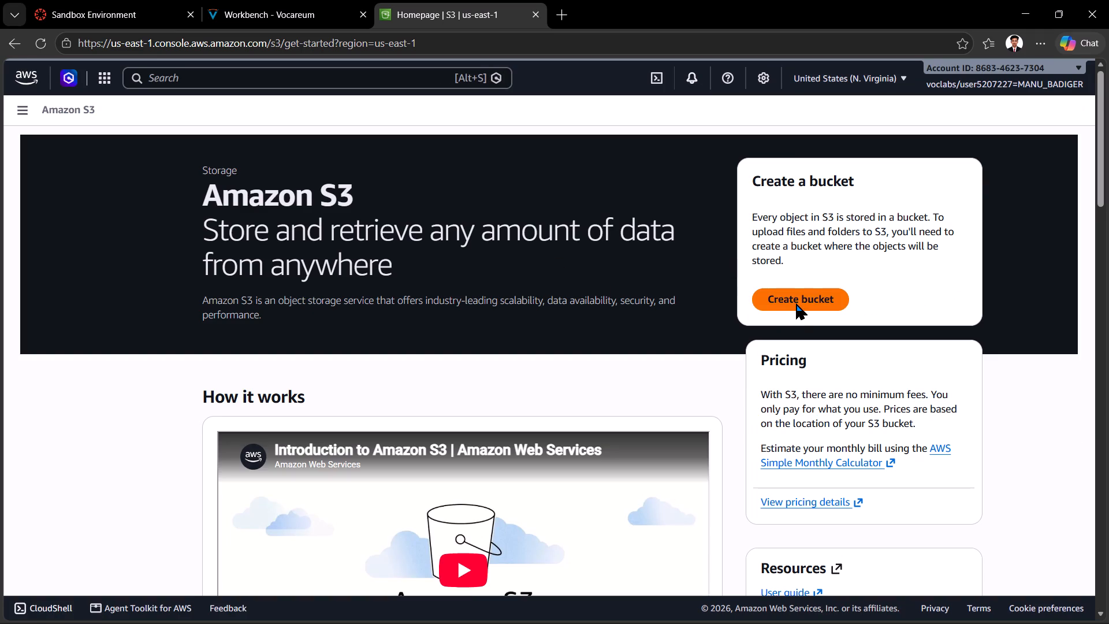
click(796, 303)
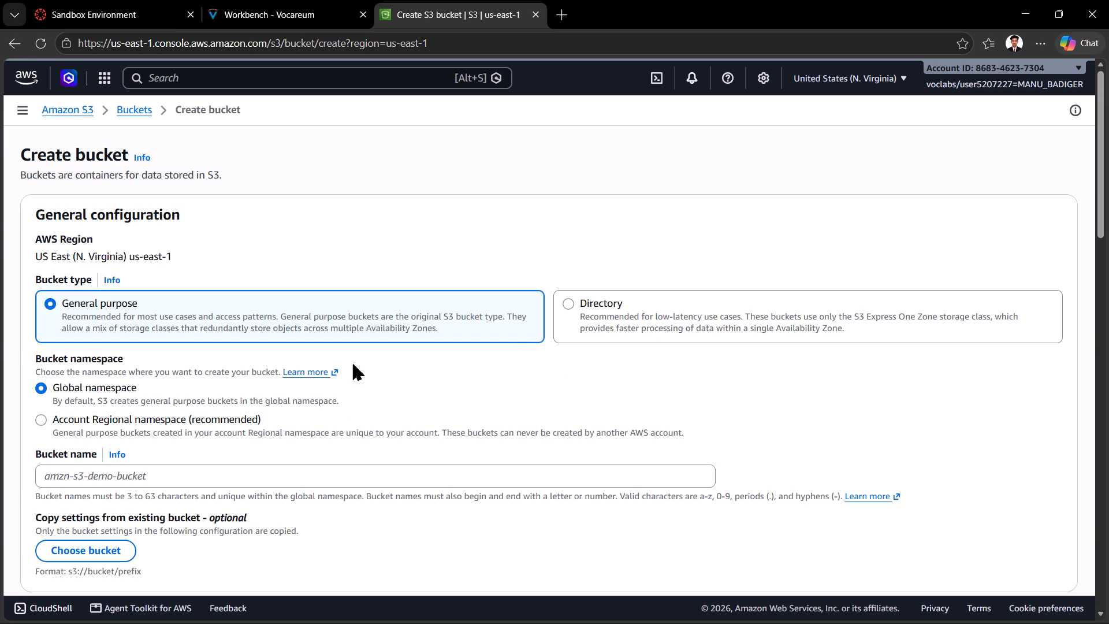
scroll(409, 361, down, 3)
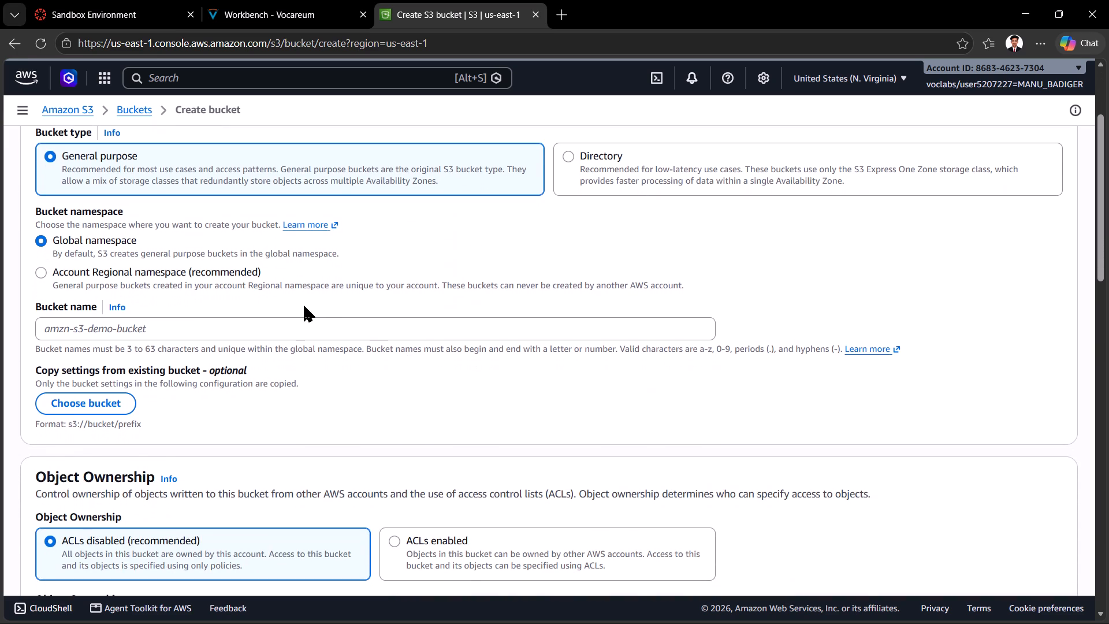
click(303, 306)
click(286, 321)
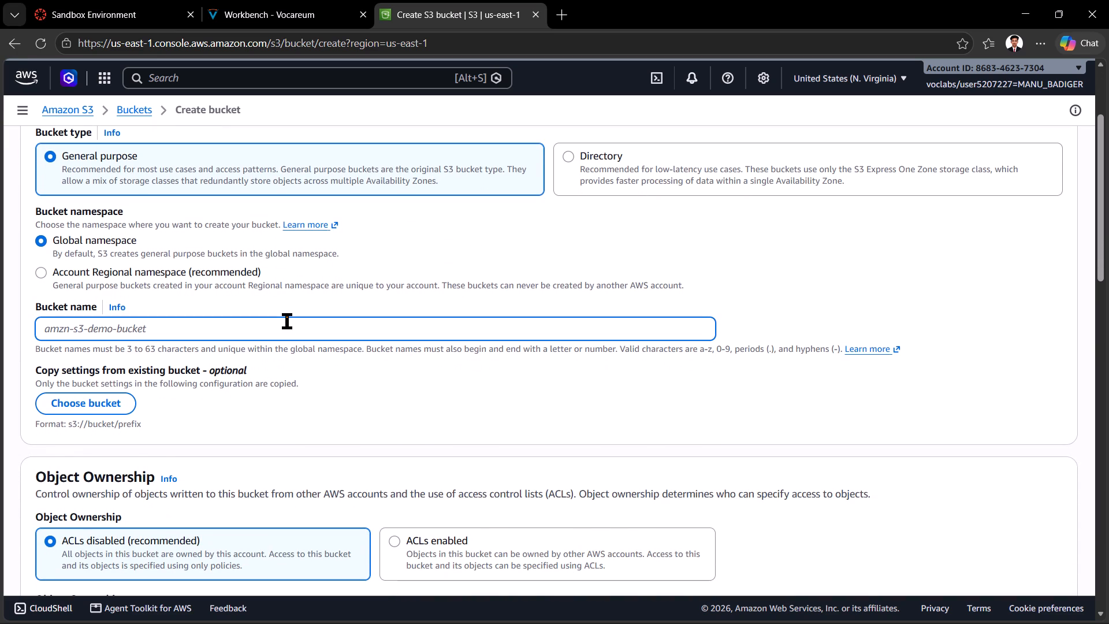
text(new)
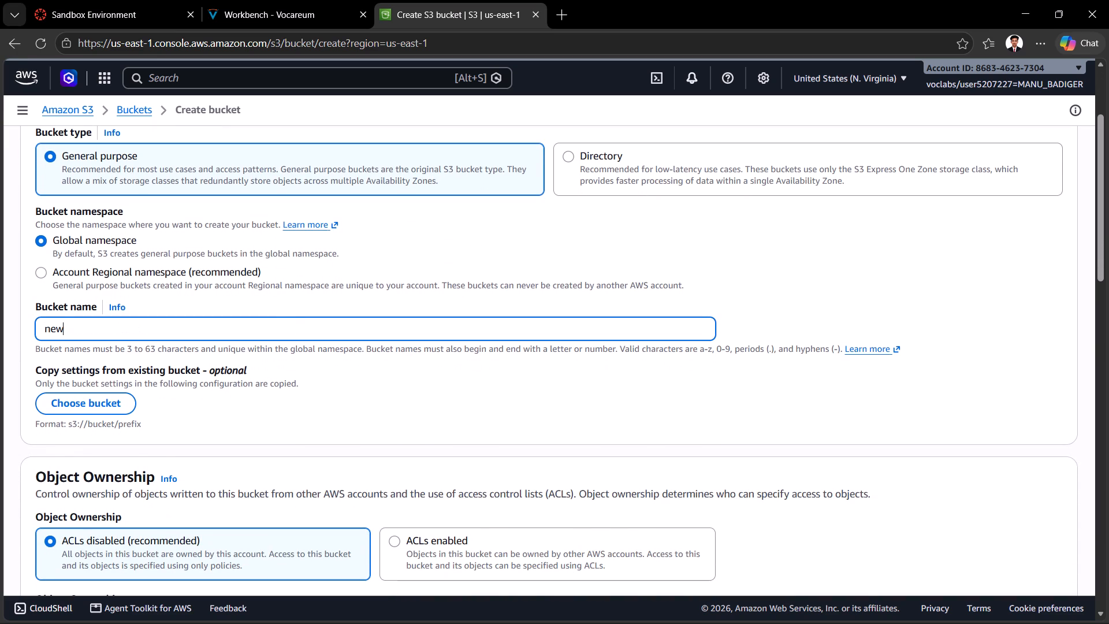
text(bu)
text(cket)
scroll(270, 355, down, 1)
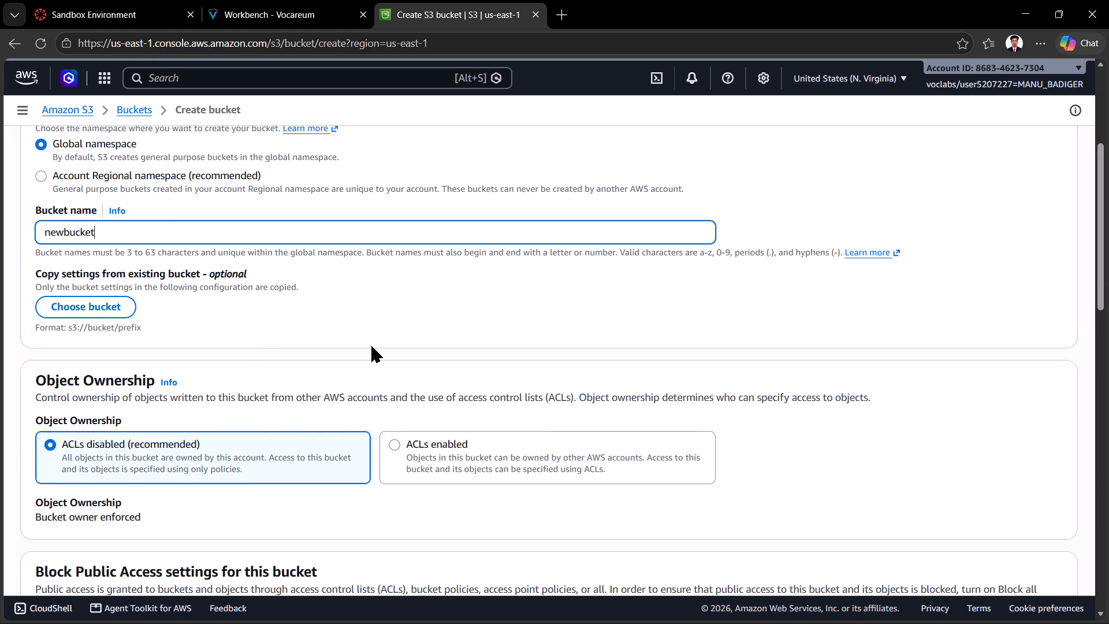
scroll(385, 372, up, 1)
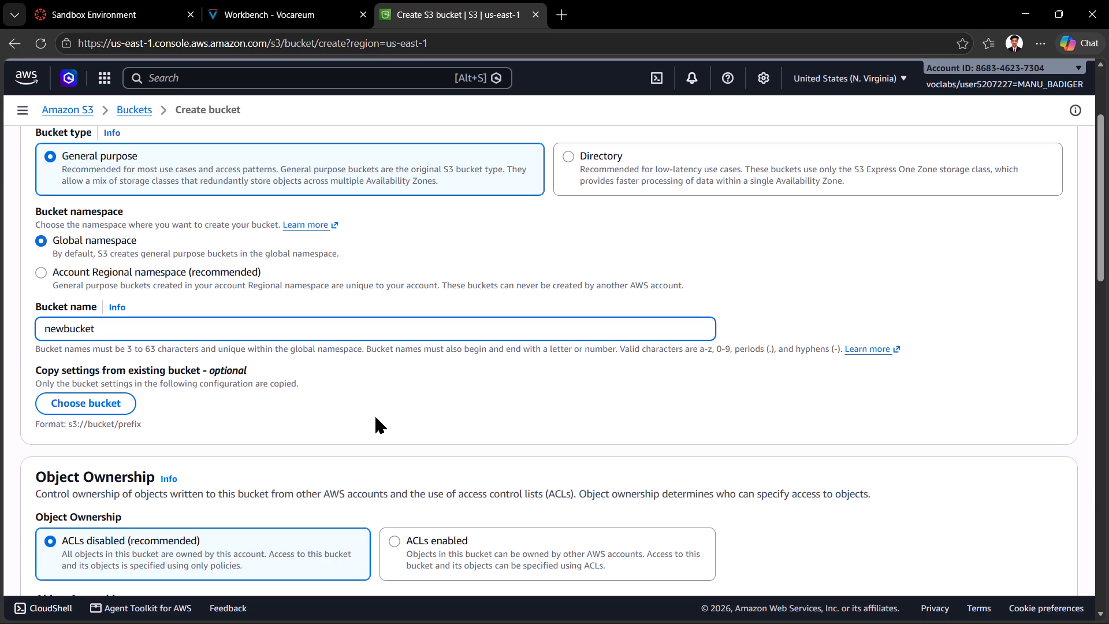
Turn off Block all public access for the bucket and acknowledge that its contents might become public.
scroll(275, 385, down, 3)
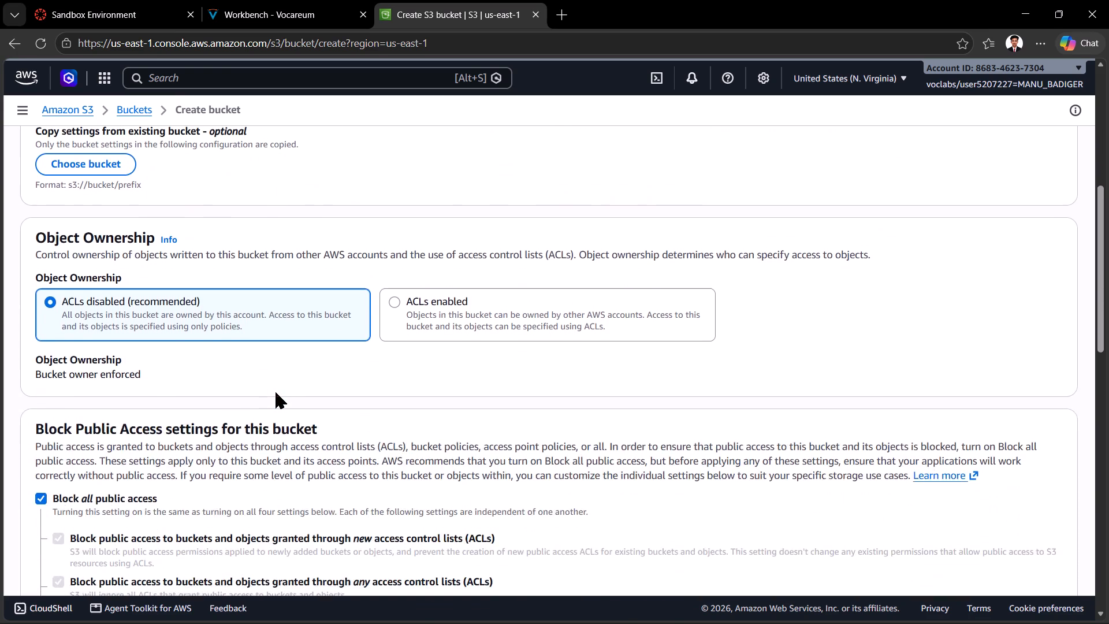
scroll(276, 392, down, 2)
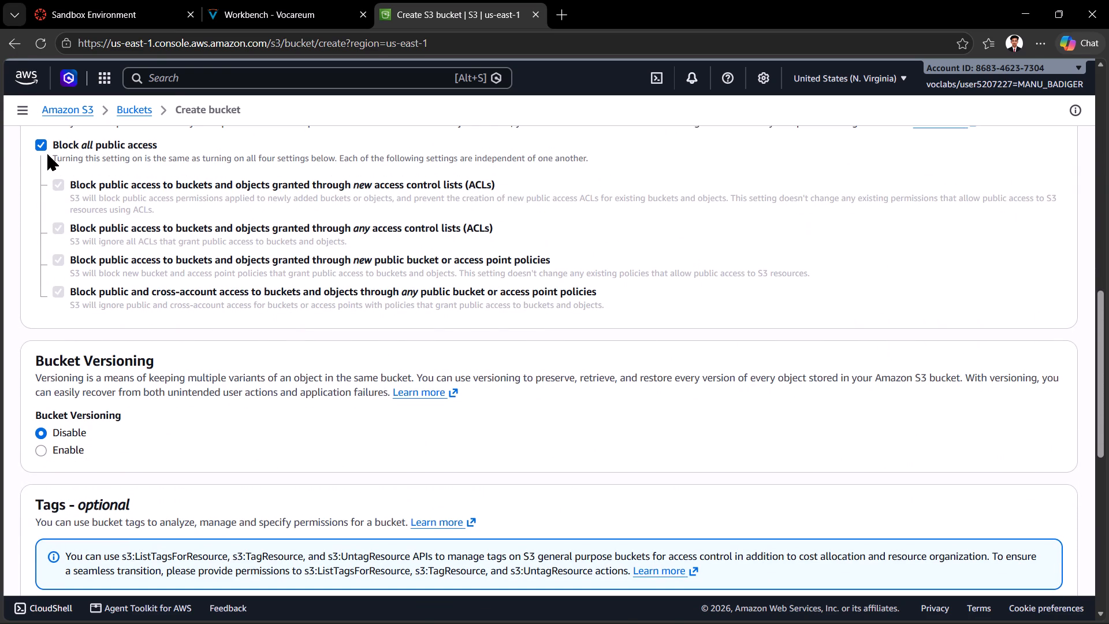
click(43, 144)
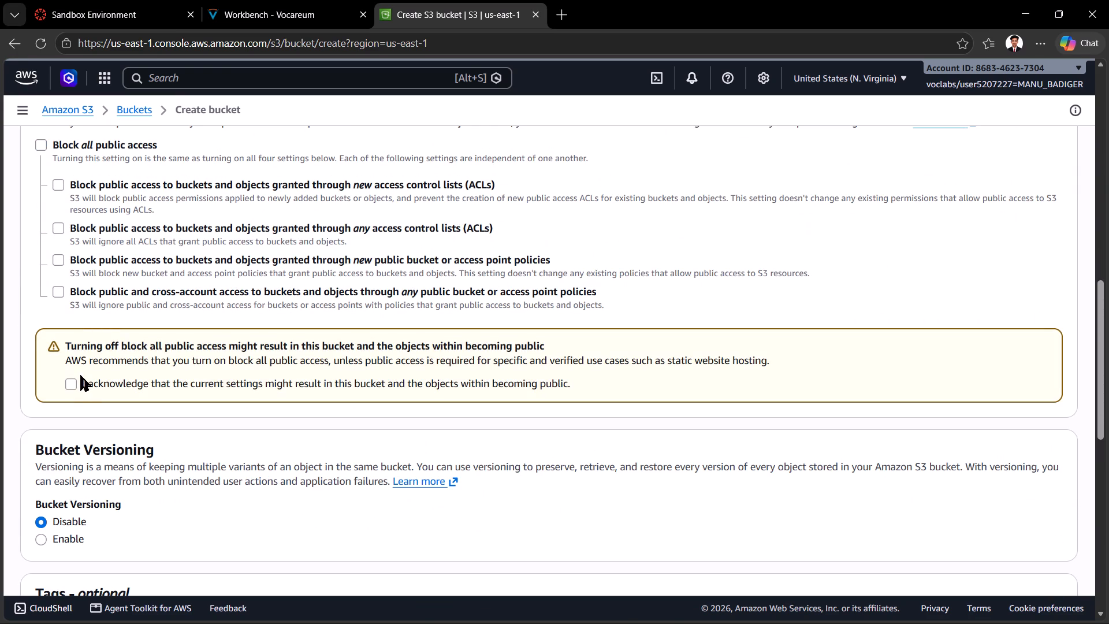
click(75, 387)
Enable versioning for the new bucket and leave it without tags.
scroll(132, 409, down, 1)
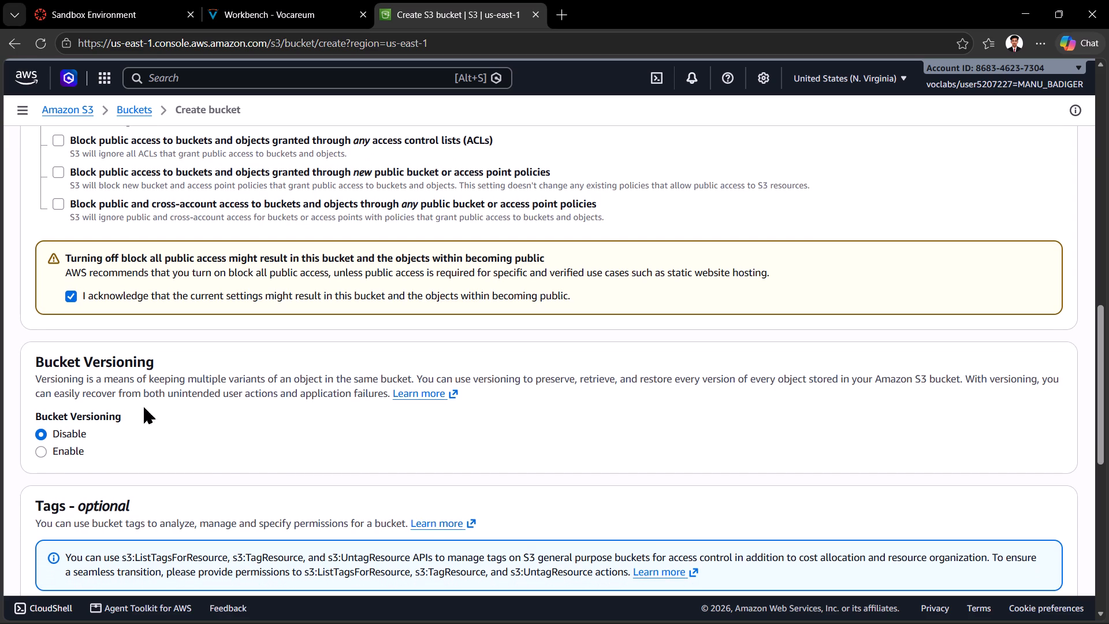
click(45, 451)
scroll(77, 476, down, 2)
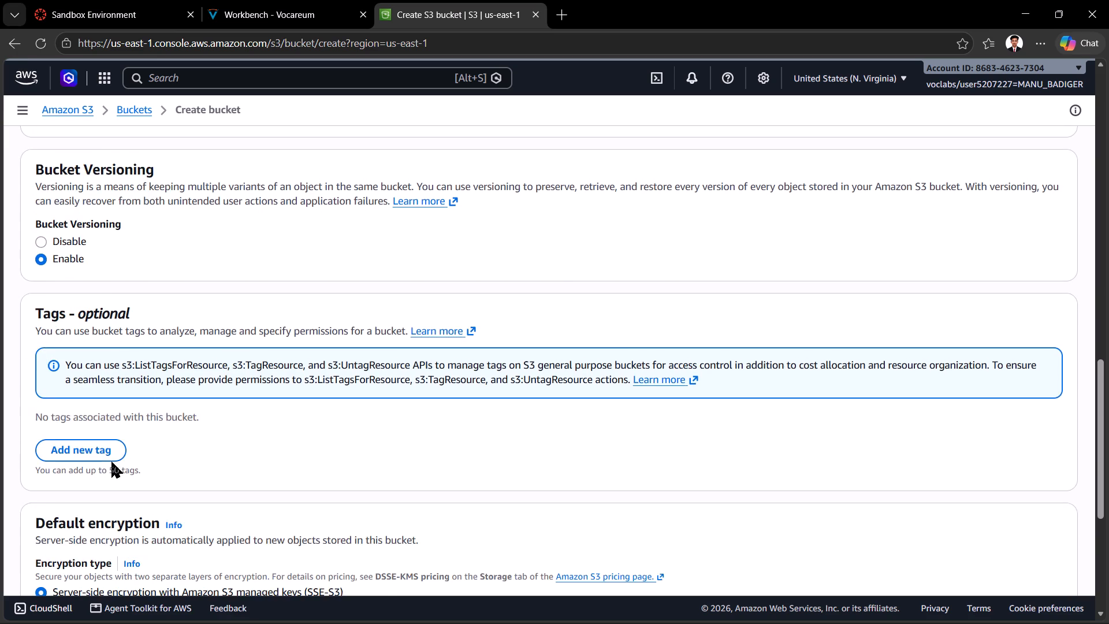
scroll(111, 462, down, 1)
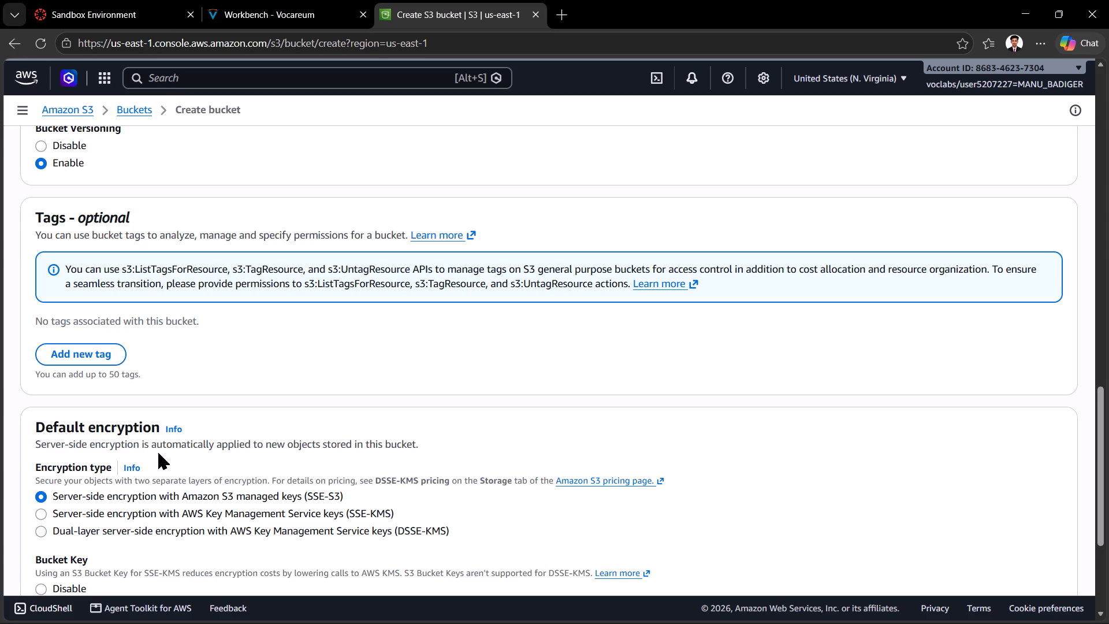
scroll(158, 454, up, 1)
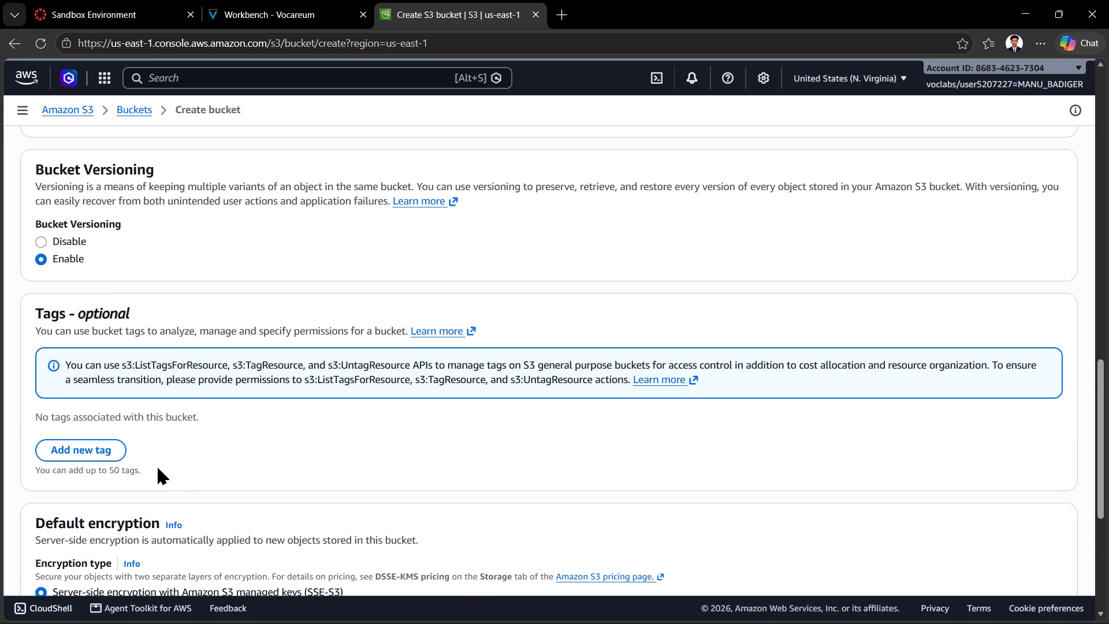
scroll(158, 469, down, 3)
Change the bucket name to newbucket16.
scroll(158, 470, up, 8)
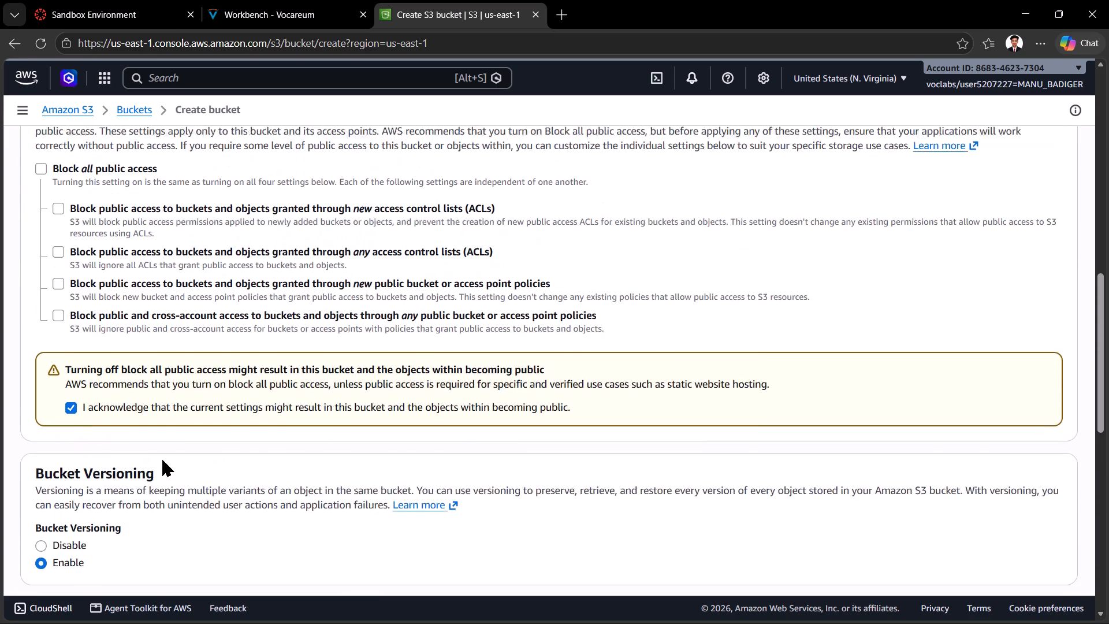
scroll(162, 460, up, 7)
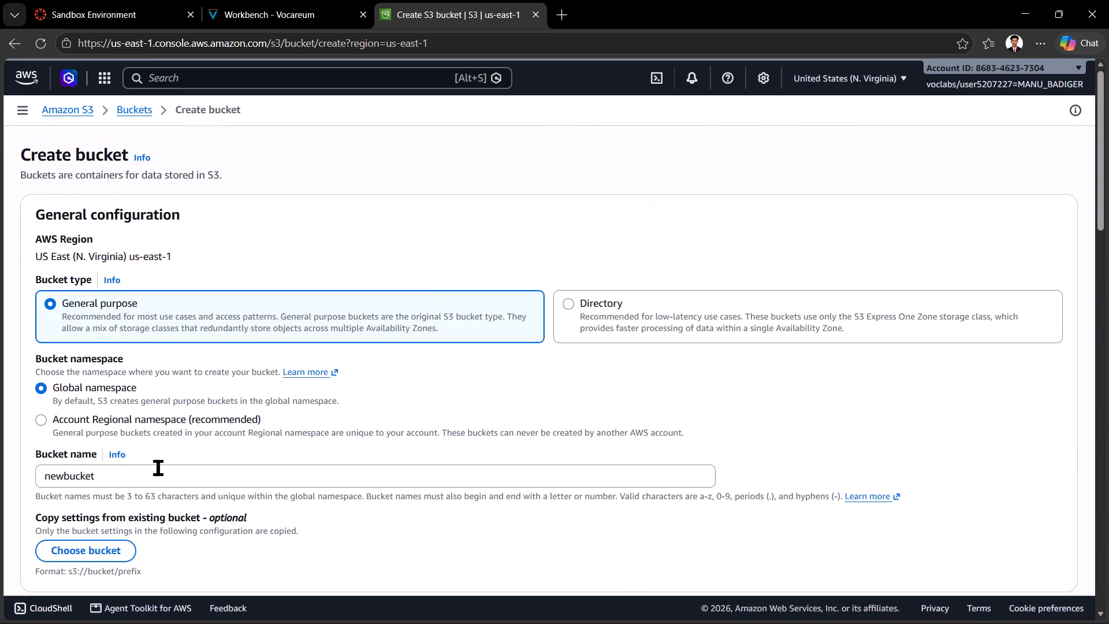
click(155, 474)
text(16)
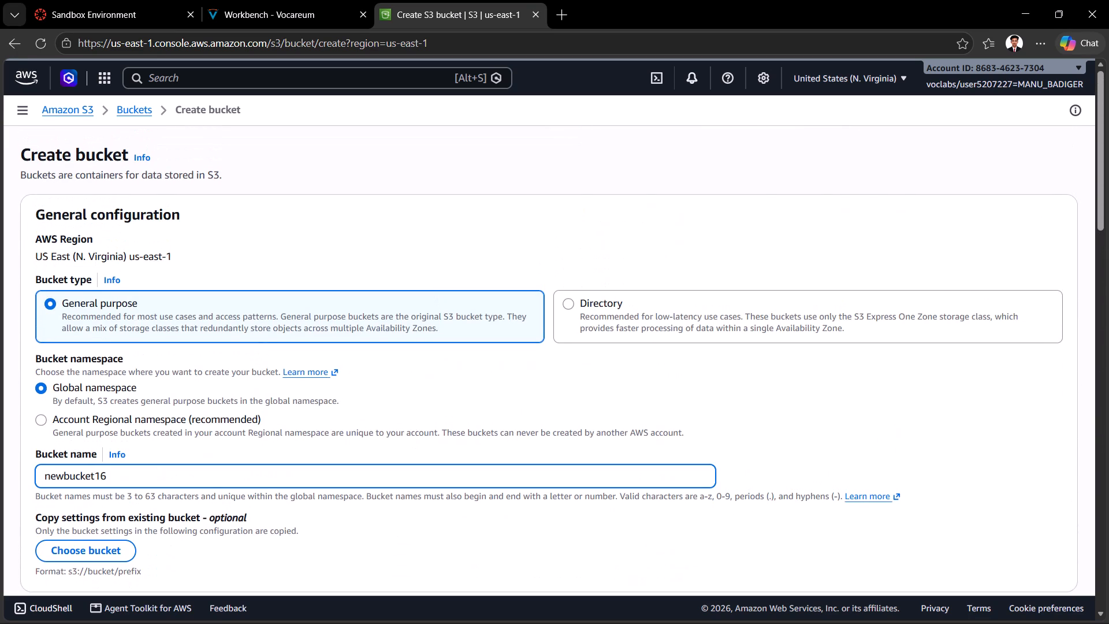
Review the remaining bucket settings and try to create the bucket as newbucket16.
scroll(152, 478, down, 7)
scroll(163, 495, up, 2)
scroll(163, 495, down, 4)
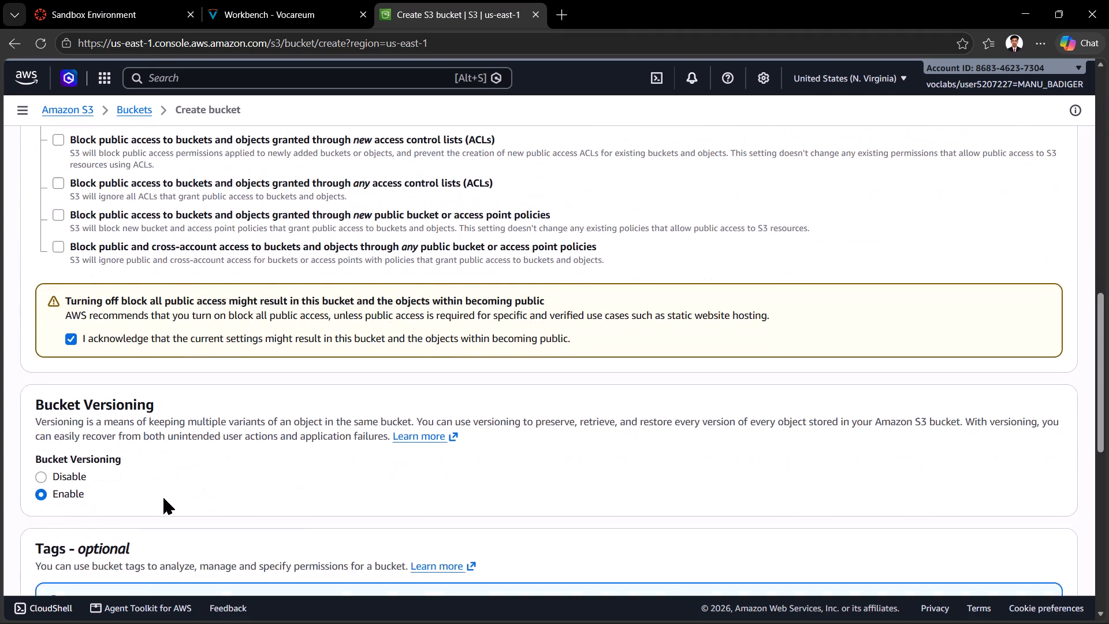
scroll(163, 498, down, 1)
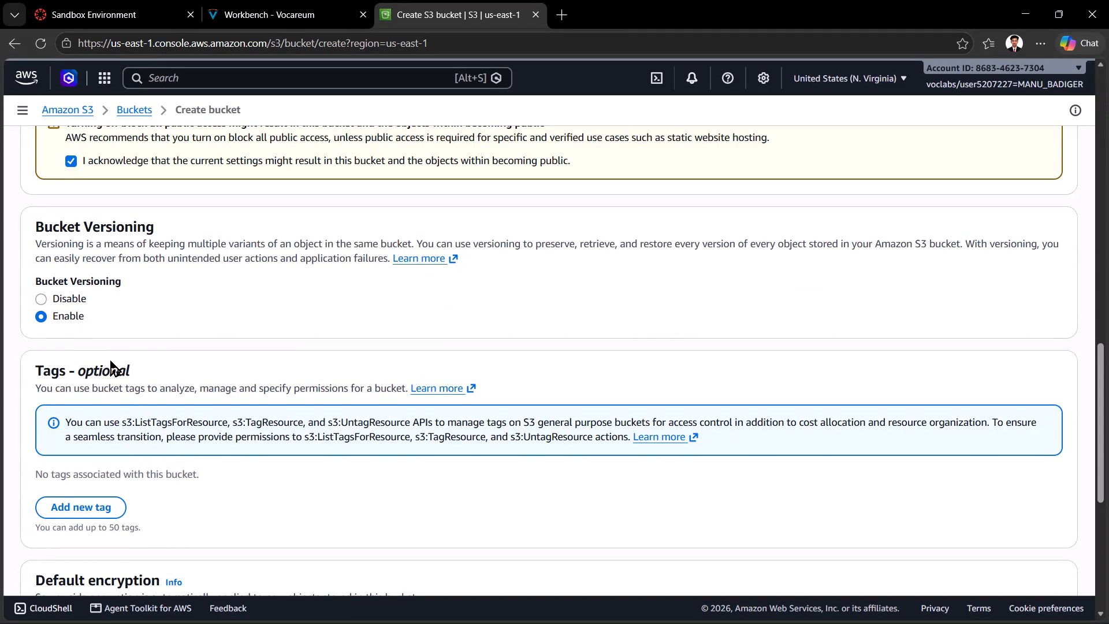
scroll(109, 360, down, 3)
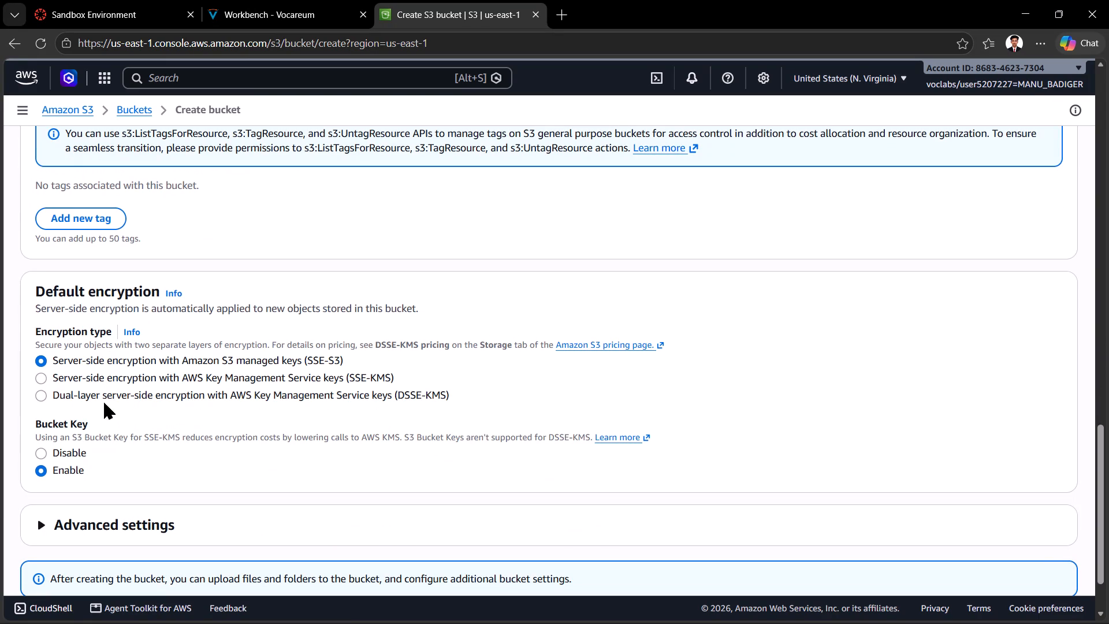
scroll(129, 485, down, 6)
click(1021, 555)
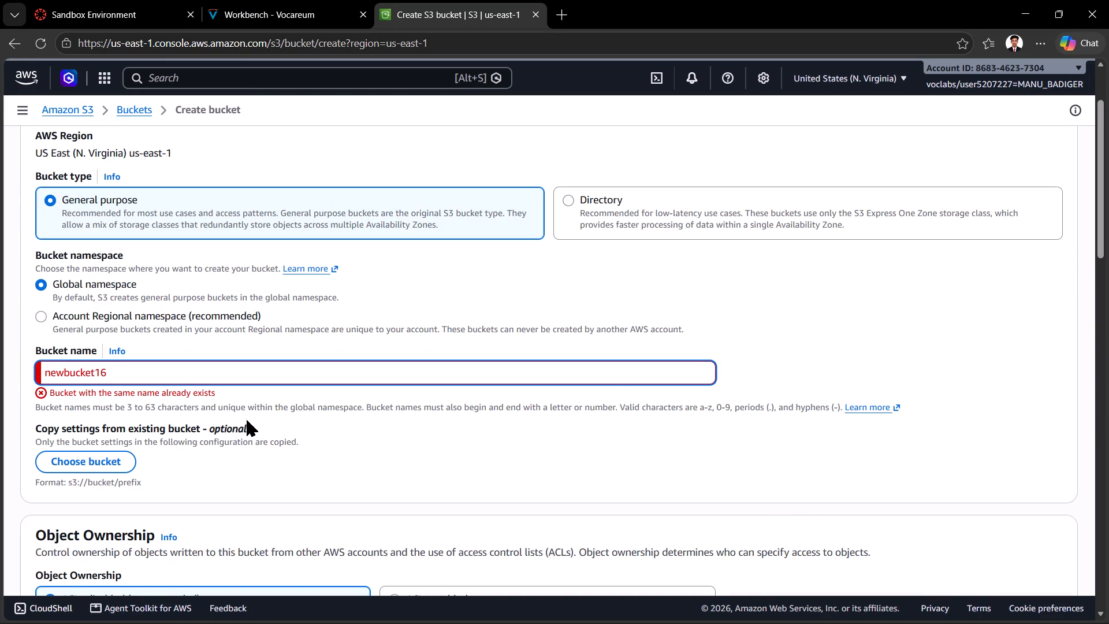
Replace the bucket name with bucketexp16.
click(176, 382)
text(16)
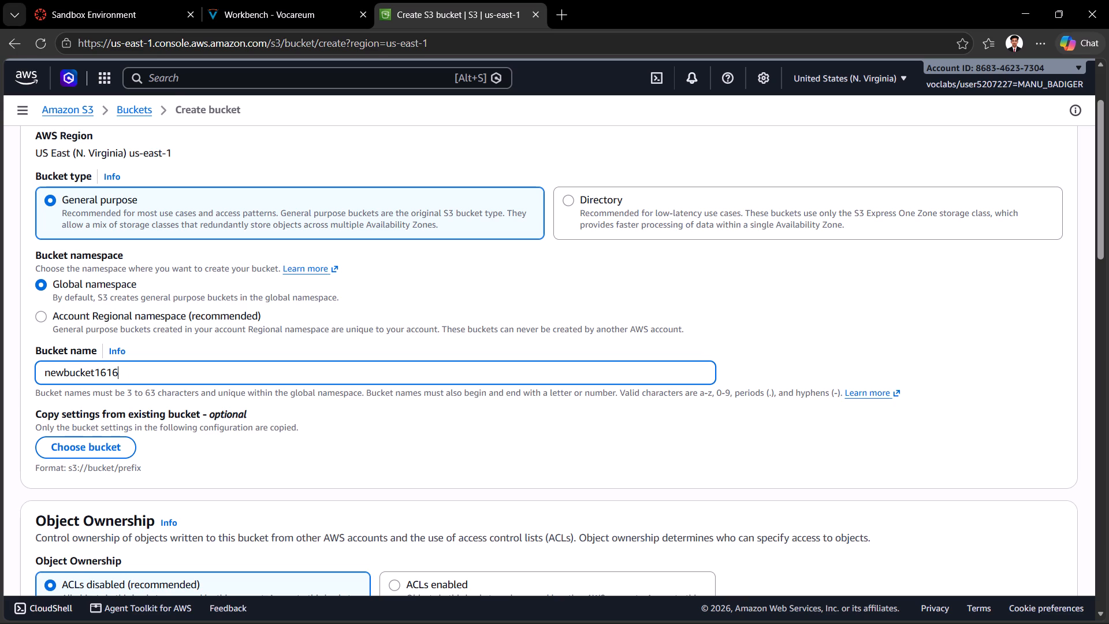
key(BackSpace)
key(BackSpace)
key(BackSpace)
key(BackSpace)
key(BackSpace)
key(BackSpace)
key(BackSpace)
key(BackSpace)
key(BackSpace)
key(BackSpace)
key(BackSpace)
key(BackSpace)
key(BackSpace)
key(BackSpace)
key(BackSpace)
key(BackSpace)
key(BackSpace)
key(BackSpace)
key(BackSpace)
key(BackSpace)
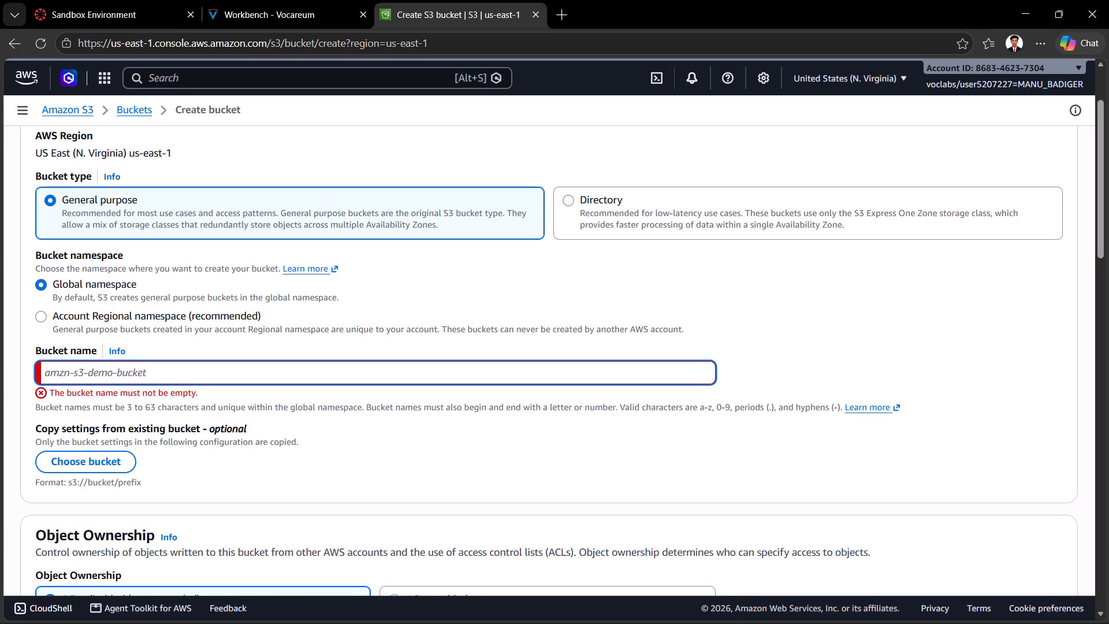
text(buc)
text(ket)
text(exp1)
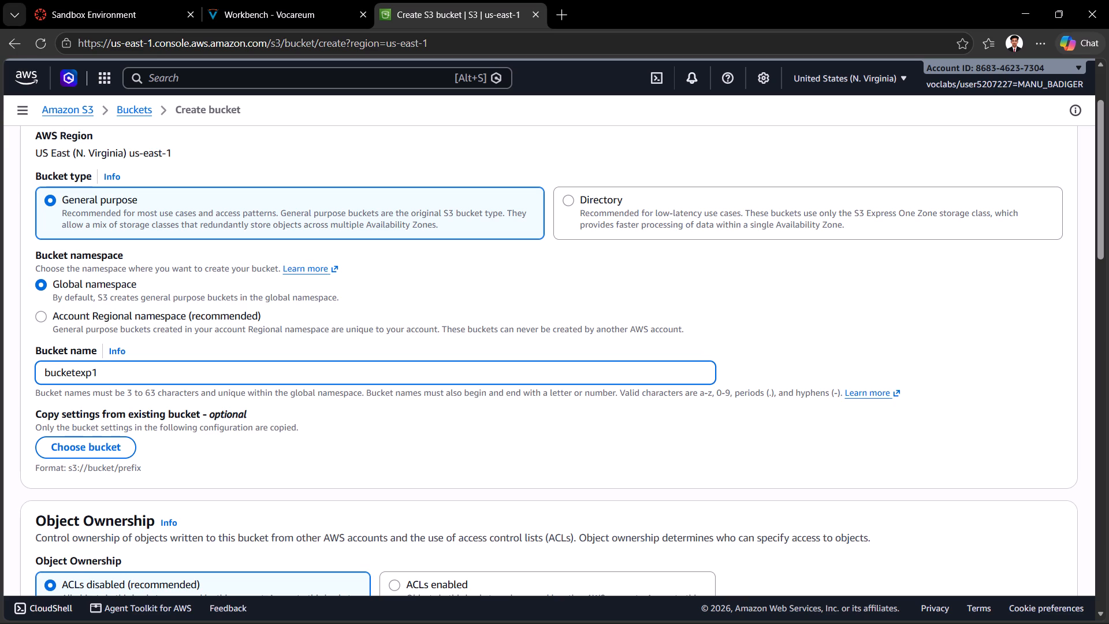
key(6)
Create the bucket bucketexp16, keeping SSE-S3 encryption and the bucket key enabled.
scroll(248, 419, down, 13)
scroll(796, 478, down, 5)
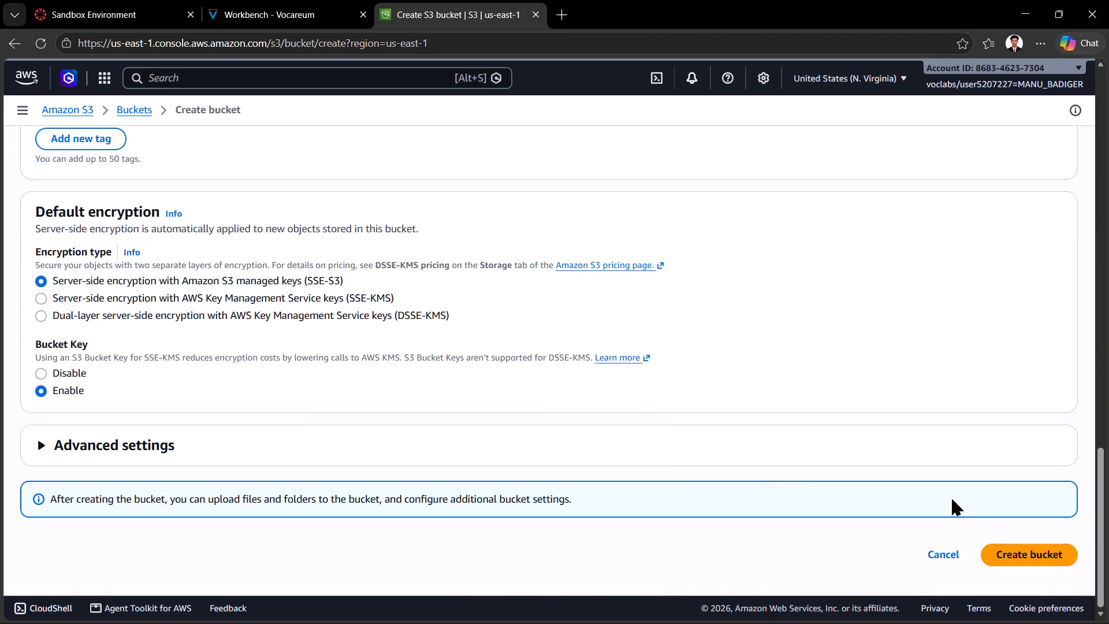
click(1006, 556)
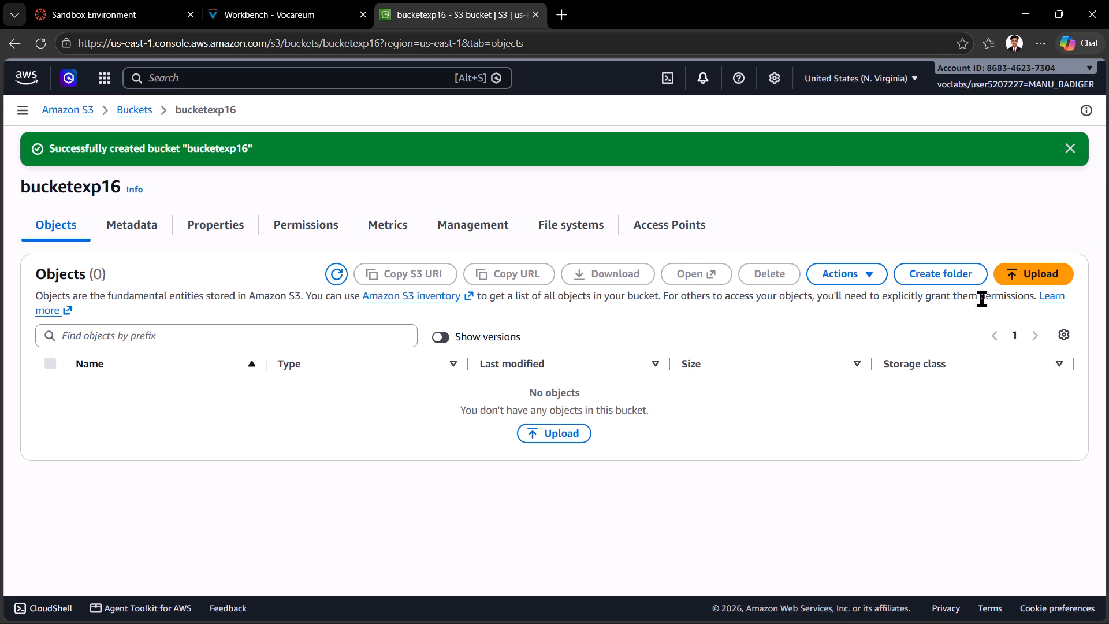
click(273, 184)
scroll(225, 243, up, 2)
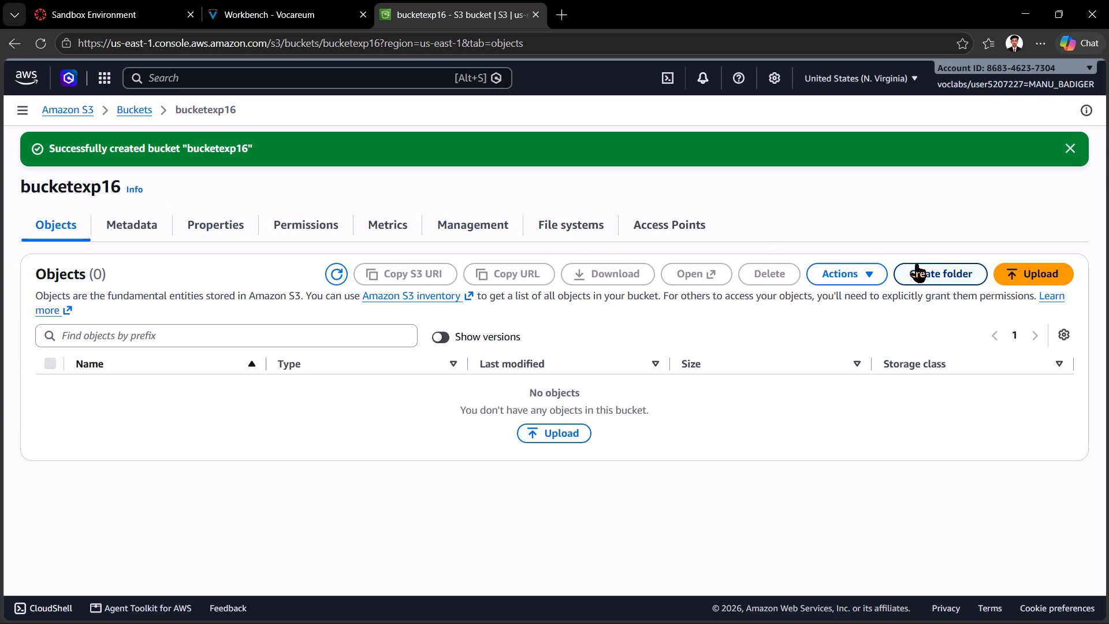
Start an upload to bucketexp16 and search its files and folders for exp16file.
click(1007, 266)
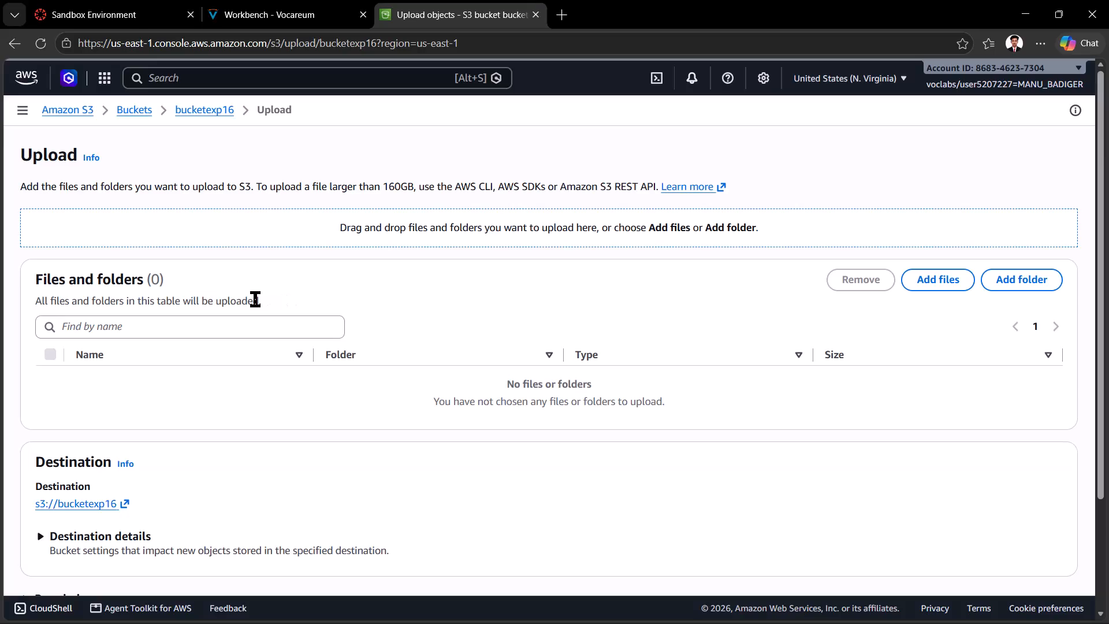
click(187, 333)
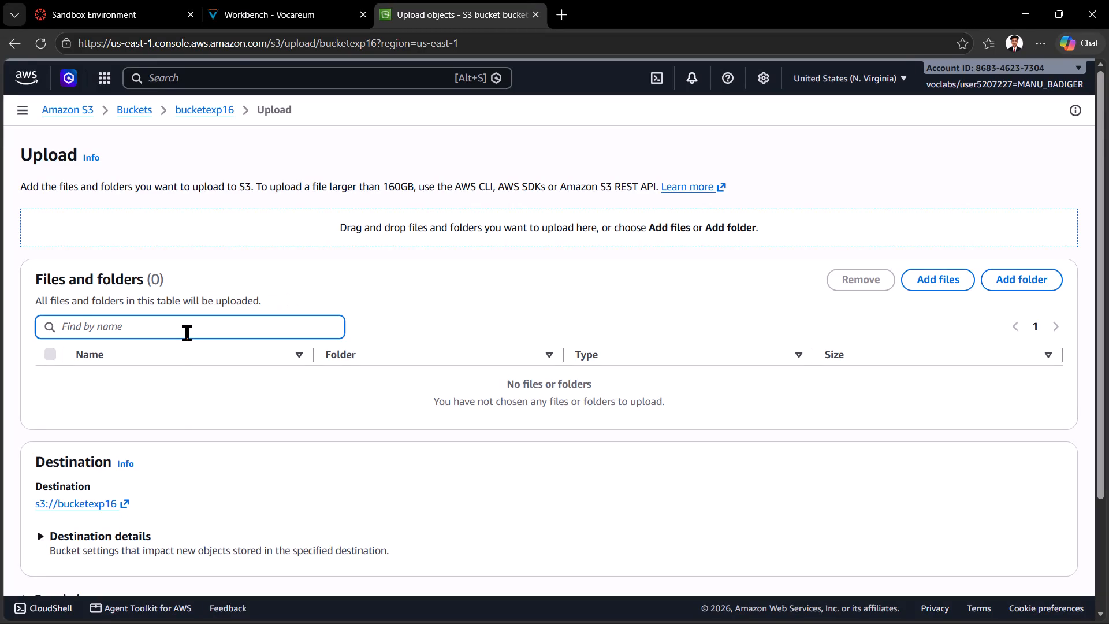
text(exp)
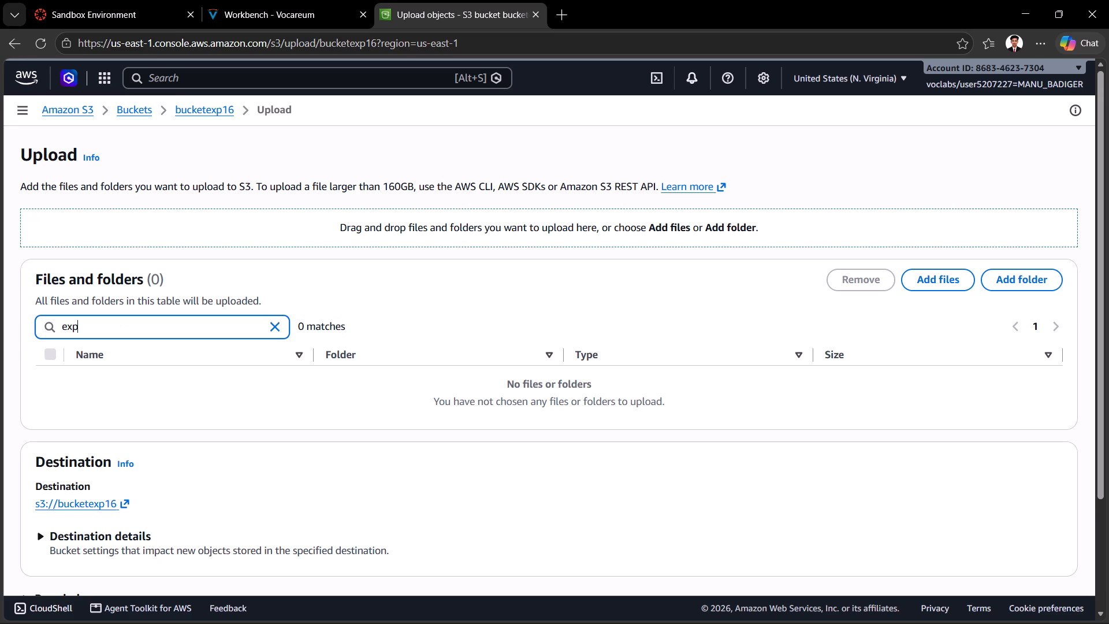
text(16fike)
key(BackSpace)
key(BackSpace)
text(le)
scroll(142, 350, down, 2)
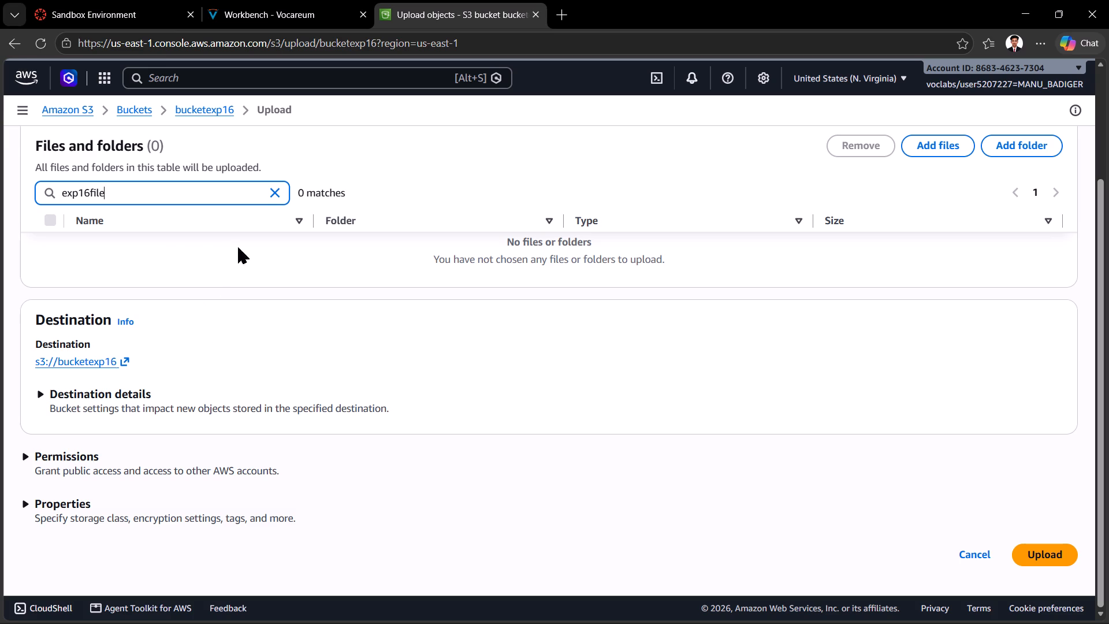
Clear the exp16file search from the upload's files and folders list.
click(277, 196)
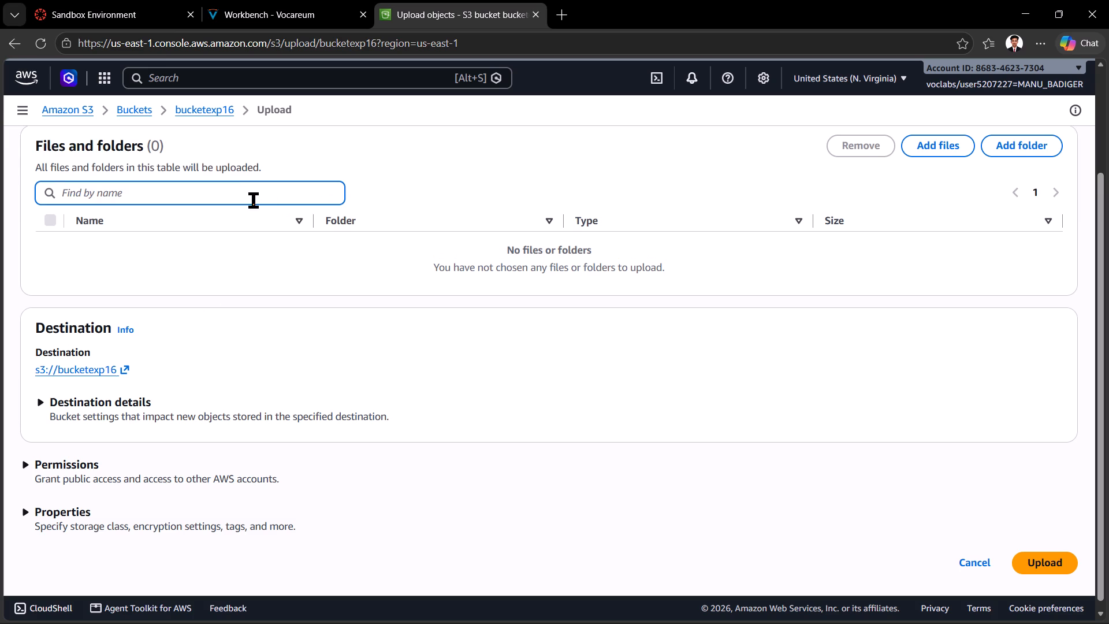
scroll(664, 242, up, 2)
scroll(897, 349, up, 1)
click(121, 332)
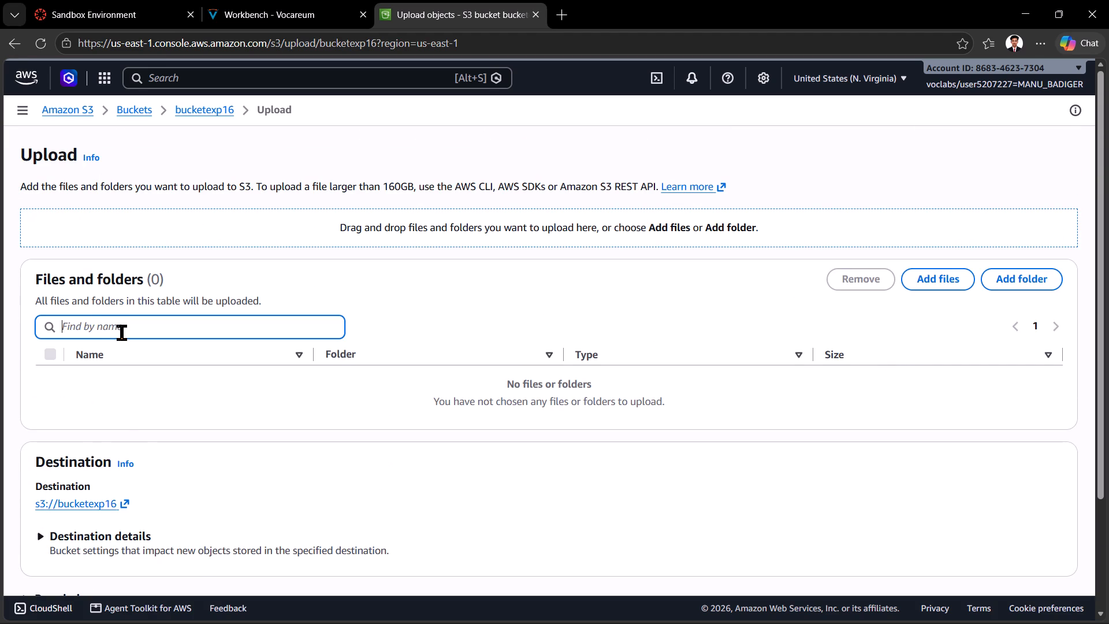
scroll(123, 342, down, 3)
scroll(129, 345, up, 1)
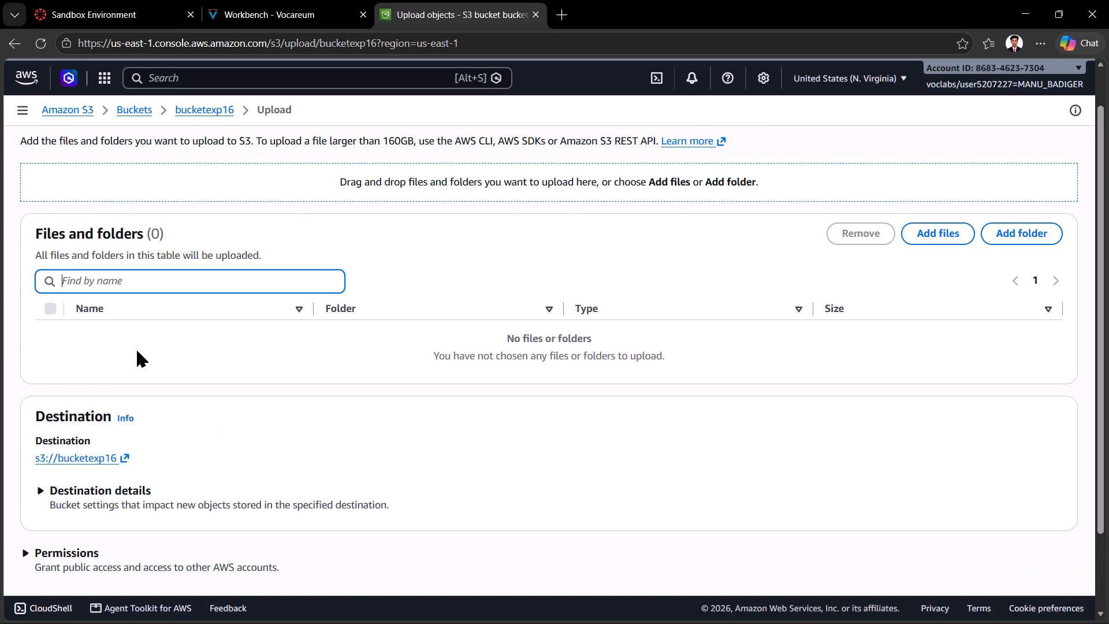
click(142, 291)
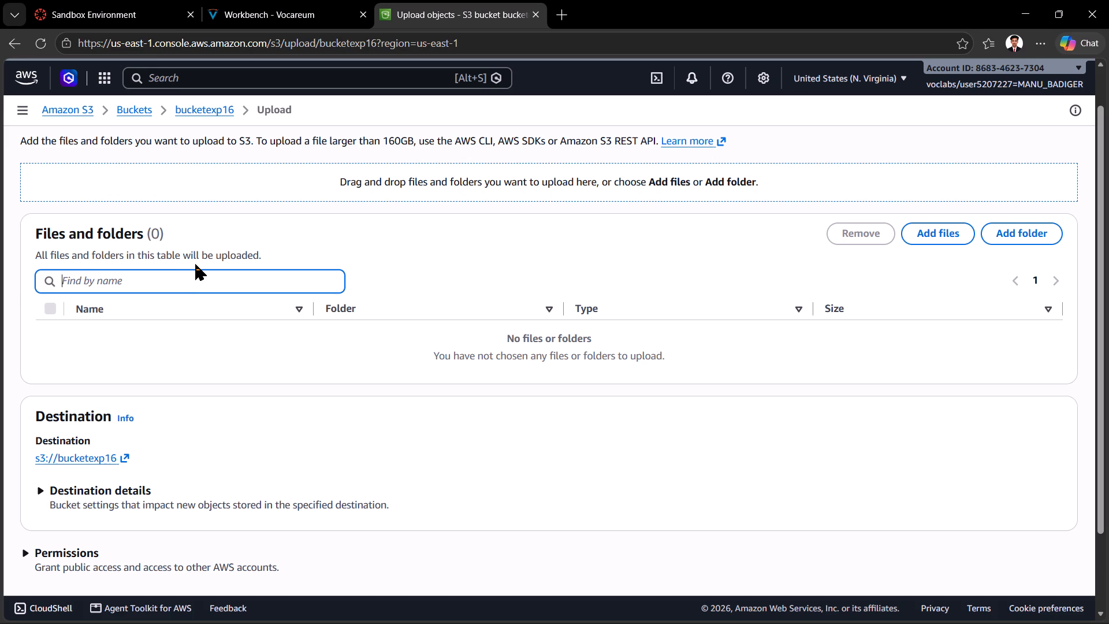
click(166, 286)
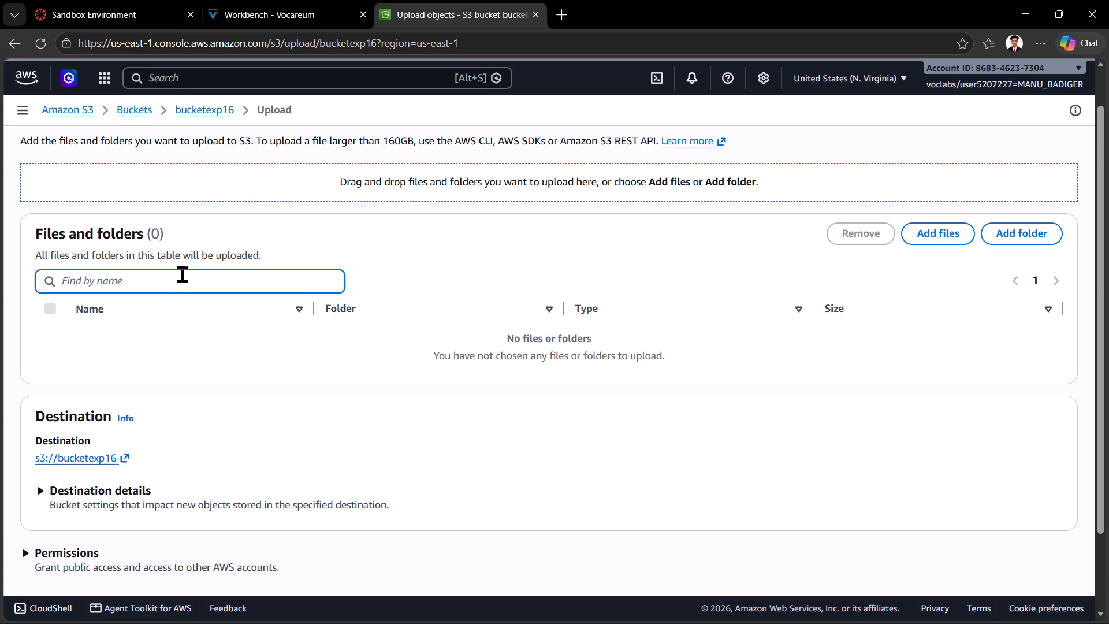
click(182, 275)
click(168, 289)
Add the Tata power company PDF from the Downloads folder to the upload list.
click(963, 233)
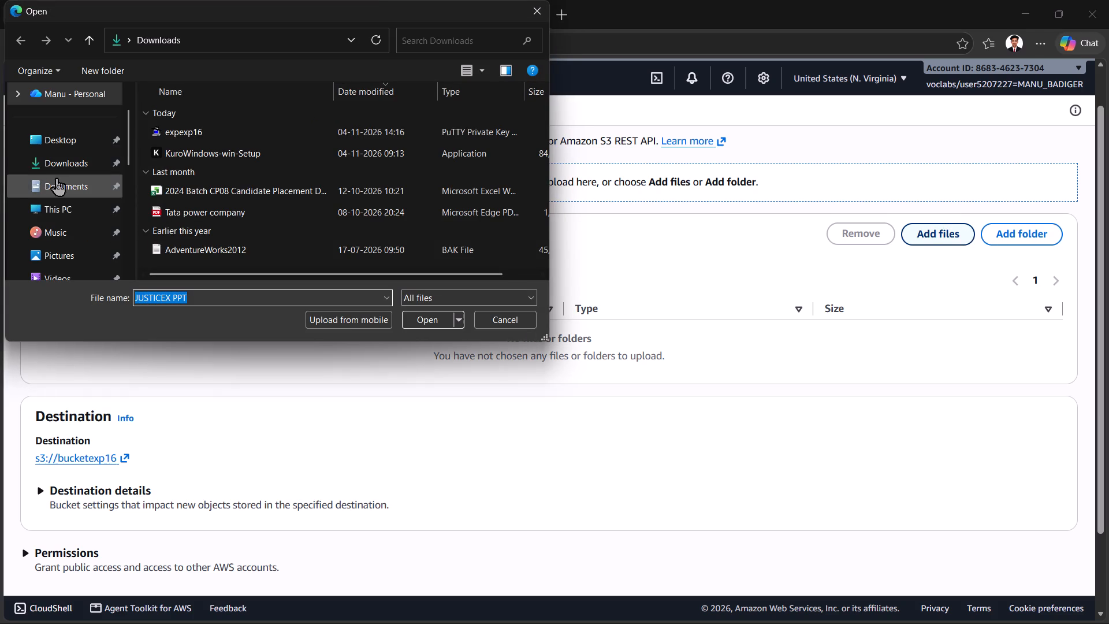
double_click(219, 216)
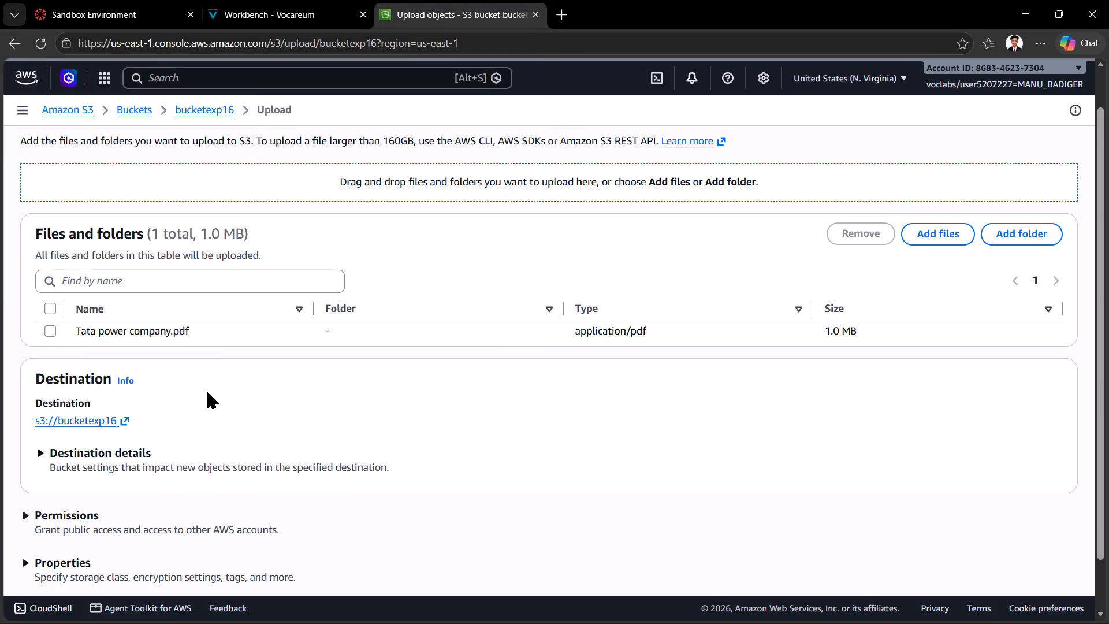
Upload Tata power company.pdf to bucketexp16, leaving the permissions and properties at their defaults.
scroll(207, 392, down, 1)
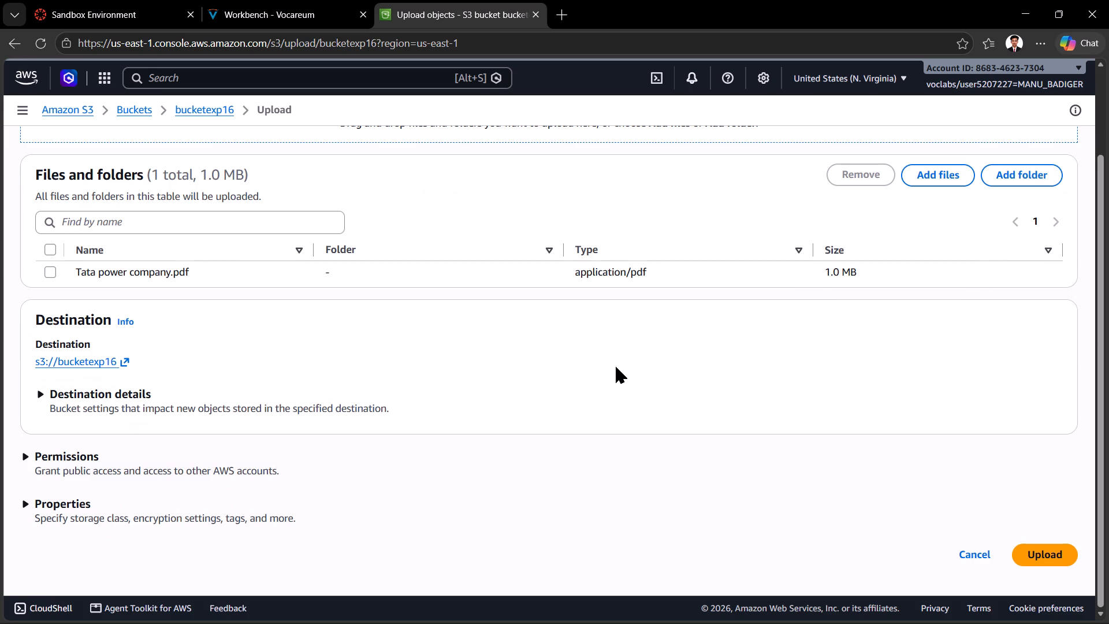
scroll(616, 367, down, 1)
scroll(560, 425, down, 4)
scroll(930, 411, up, 2)
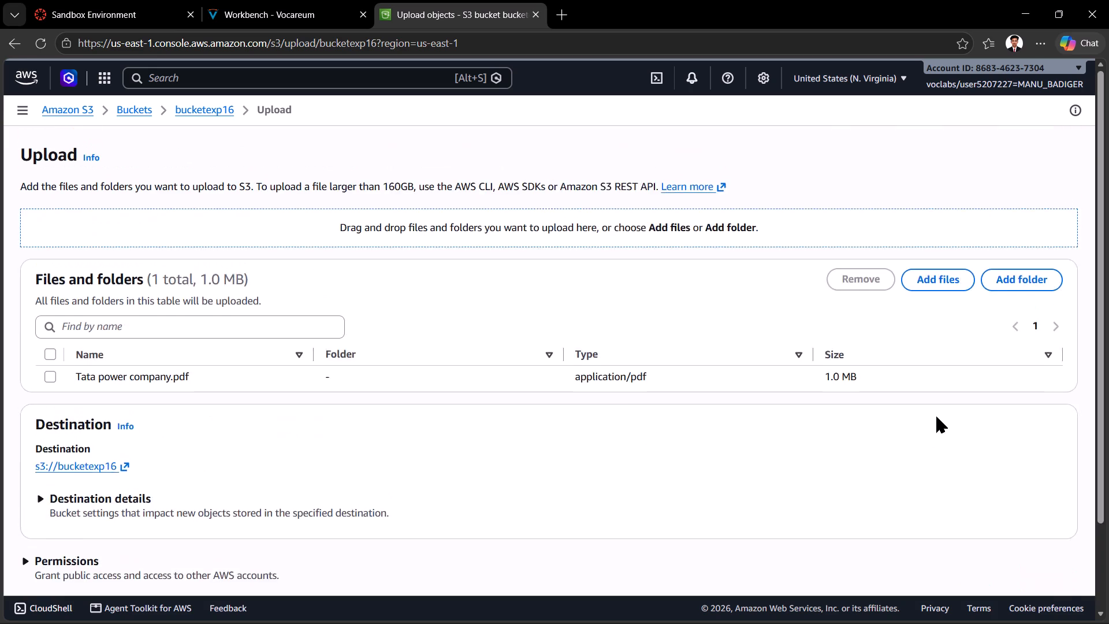
scroll(936, 417, down, 3)
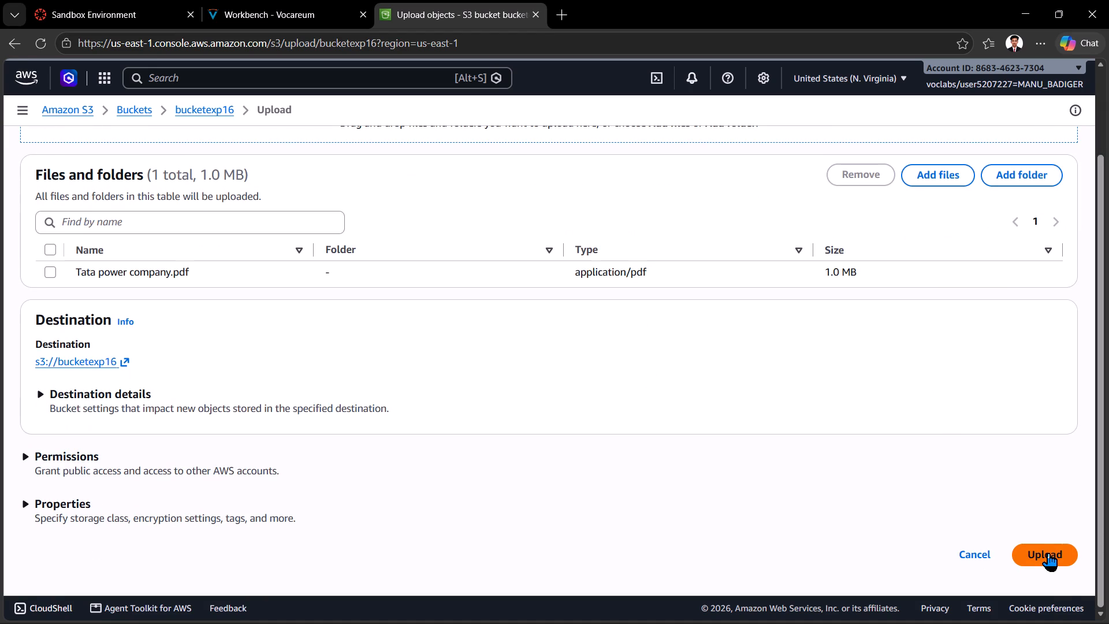
click(1048, 554)
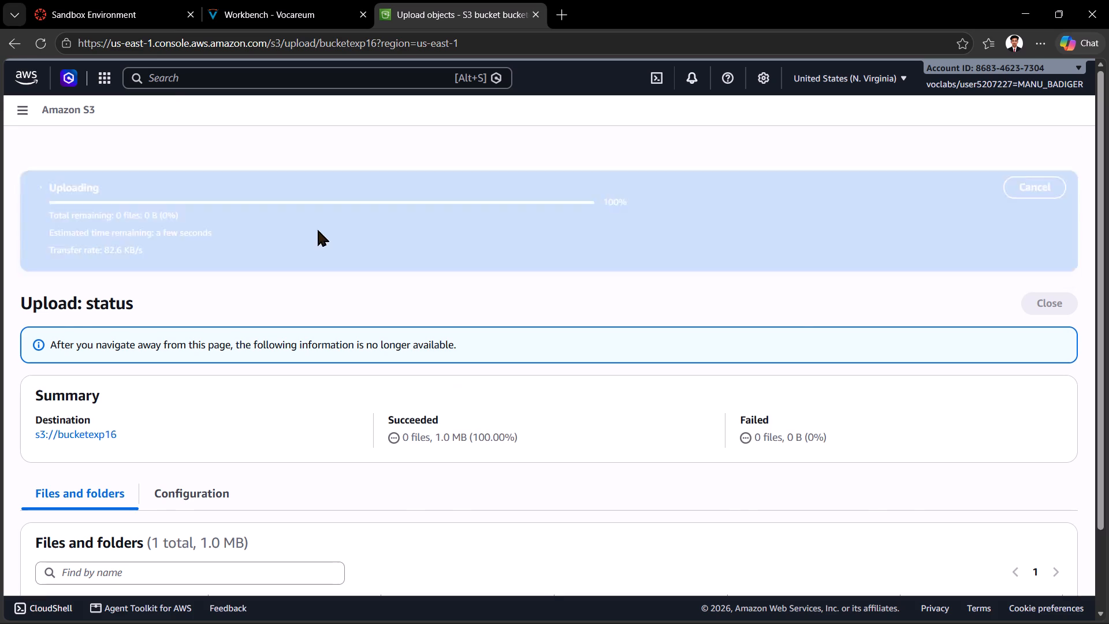
Search the AWS services for iam and open the Roles list in IAM.
click(213, 83)
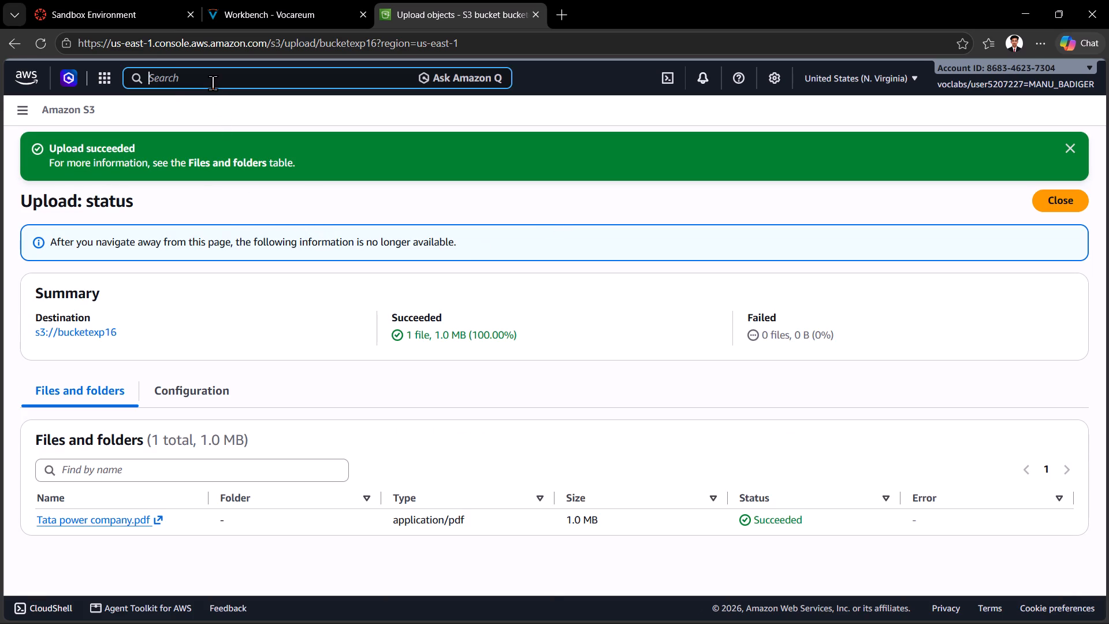
text(iam)
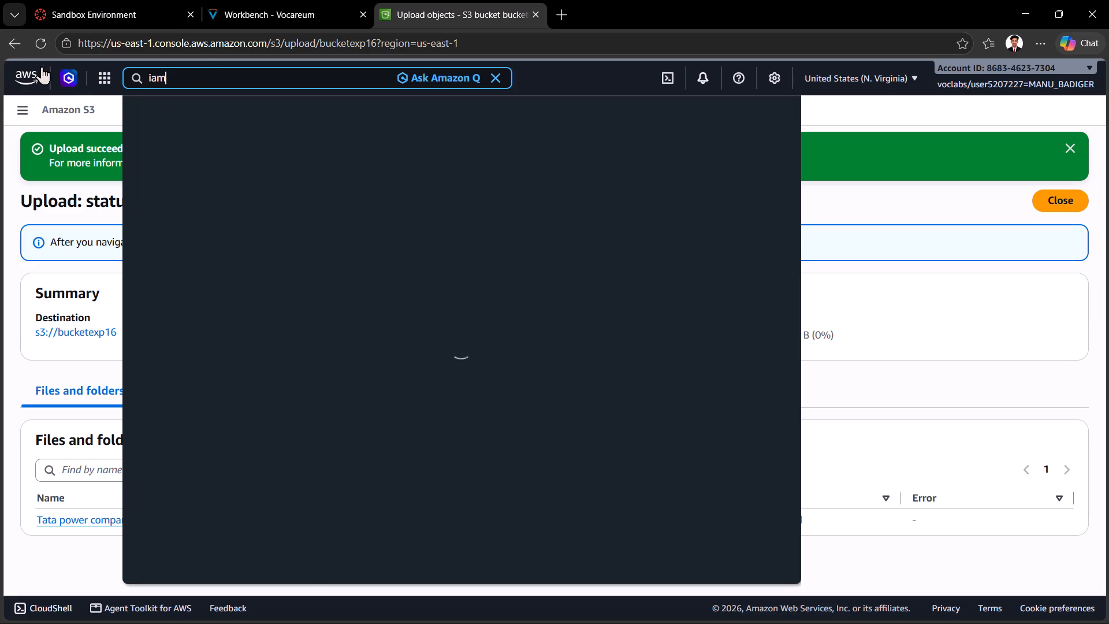
click(355, 146)
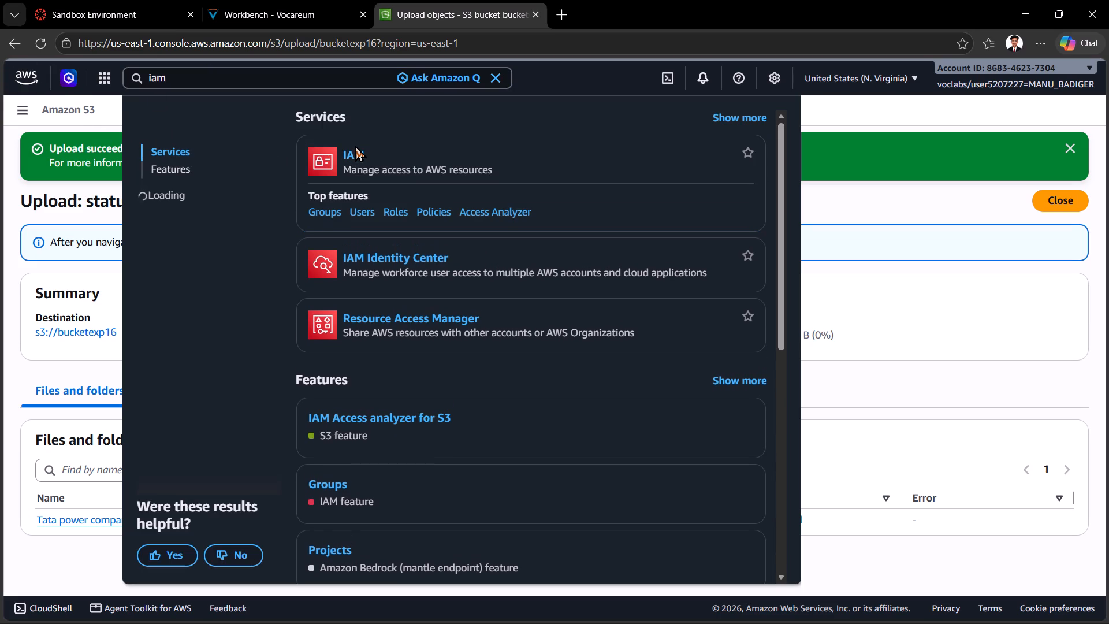
click(355, 154)
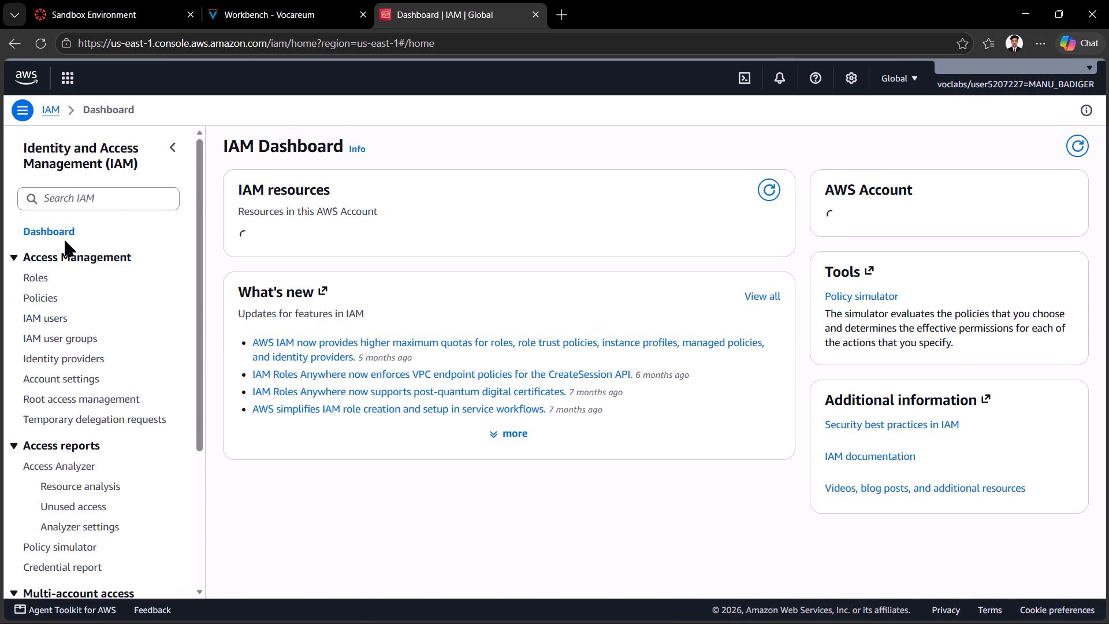
click(46, 280)
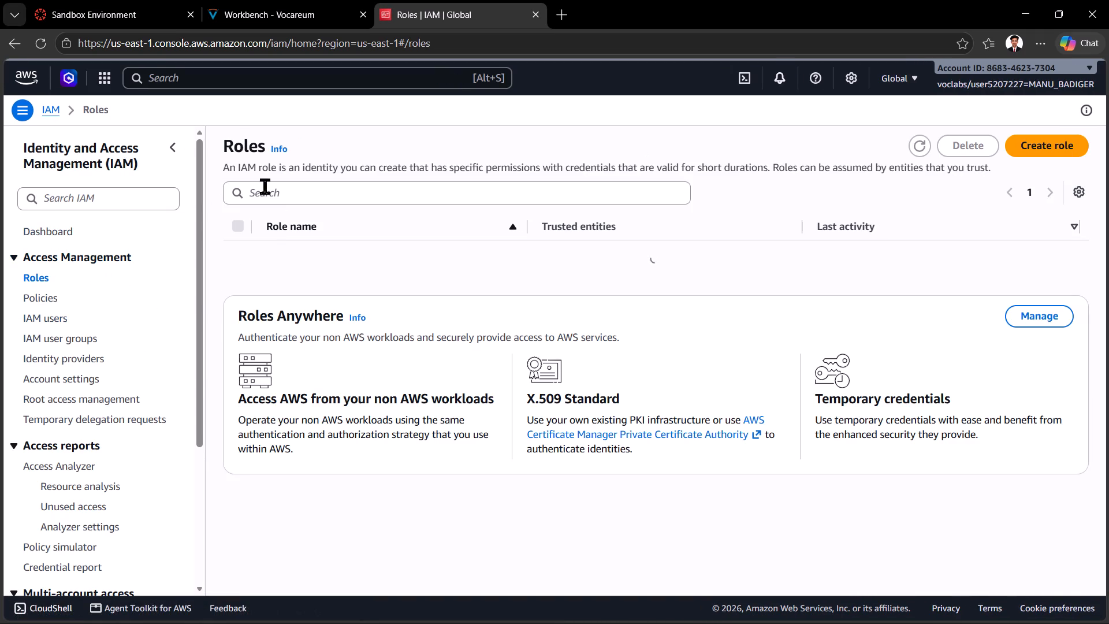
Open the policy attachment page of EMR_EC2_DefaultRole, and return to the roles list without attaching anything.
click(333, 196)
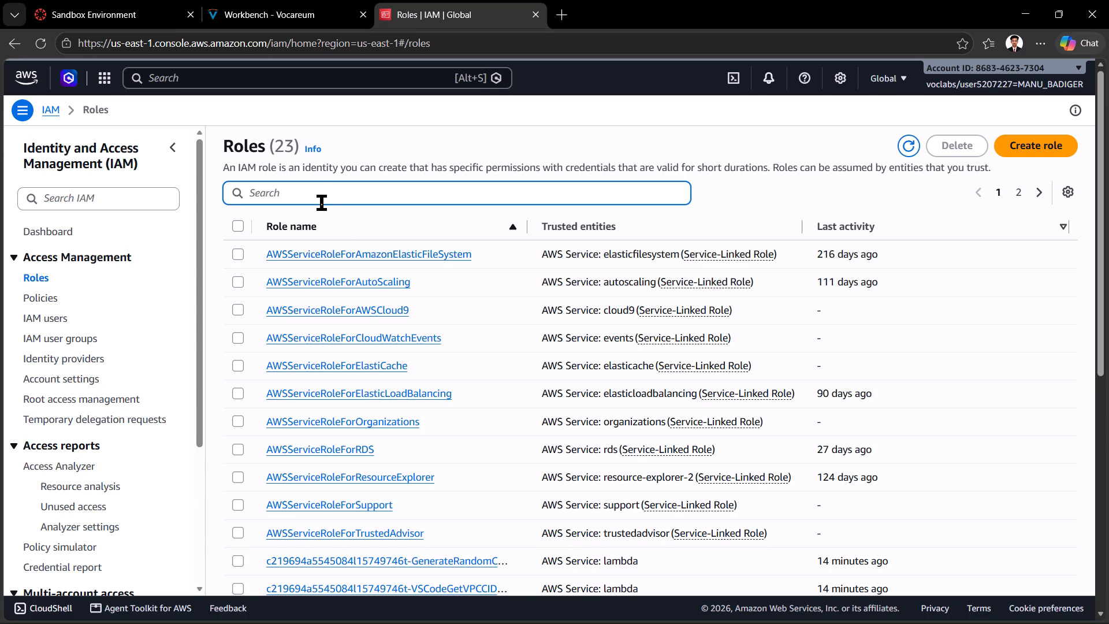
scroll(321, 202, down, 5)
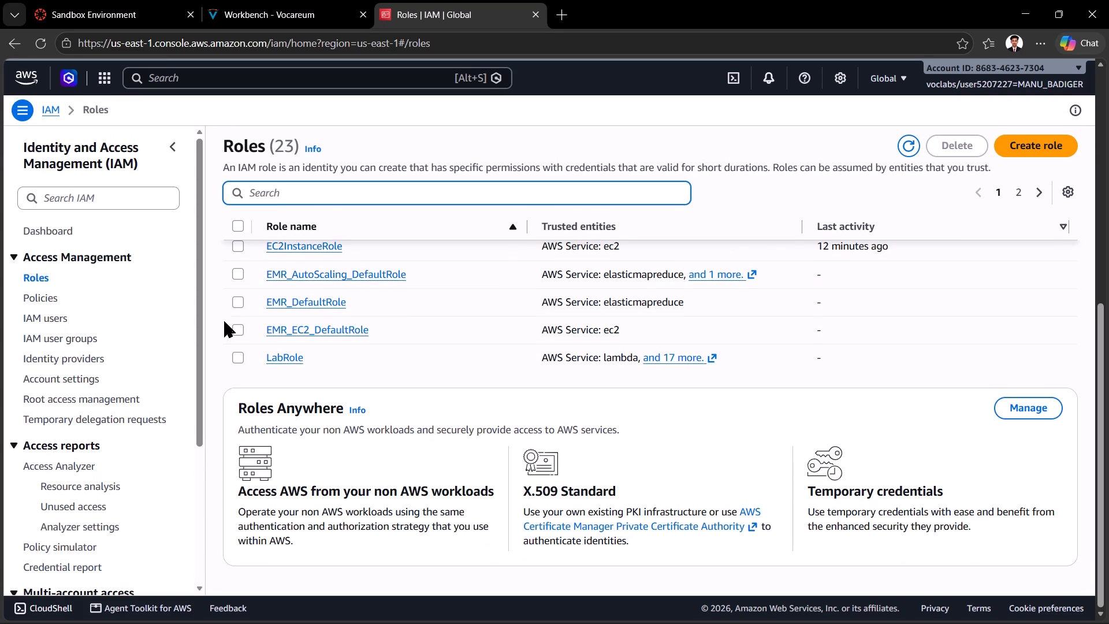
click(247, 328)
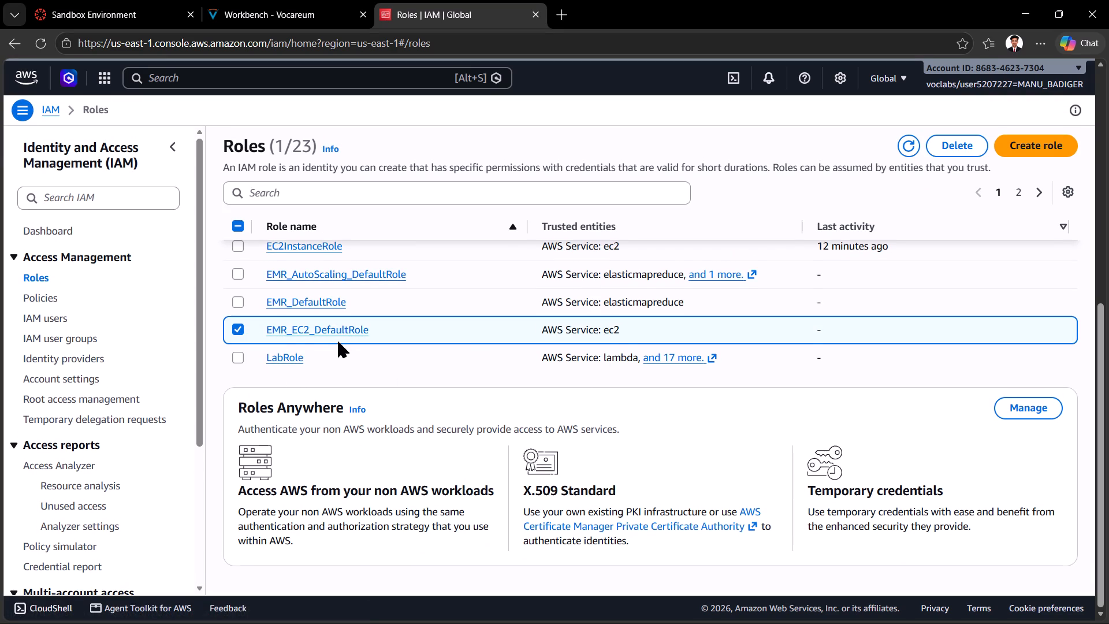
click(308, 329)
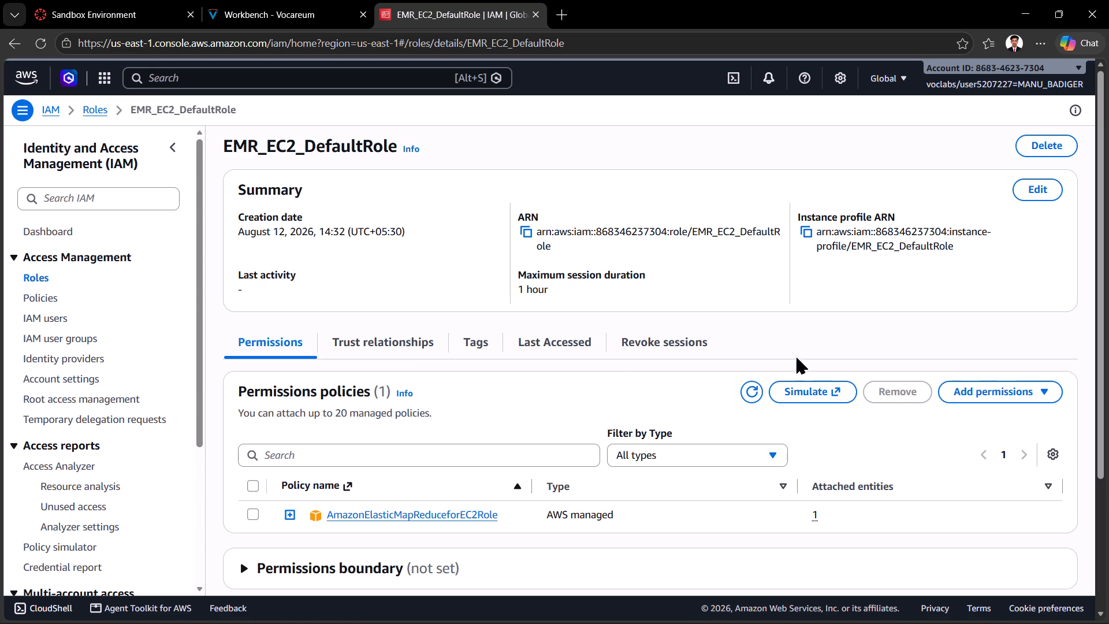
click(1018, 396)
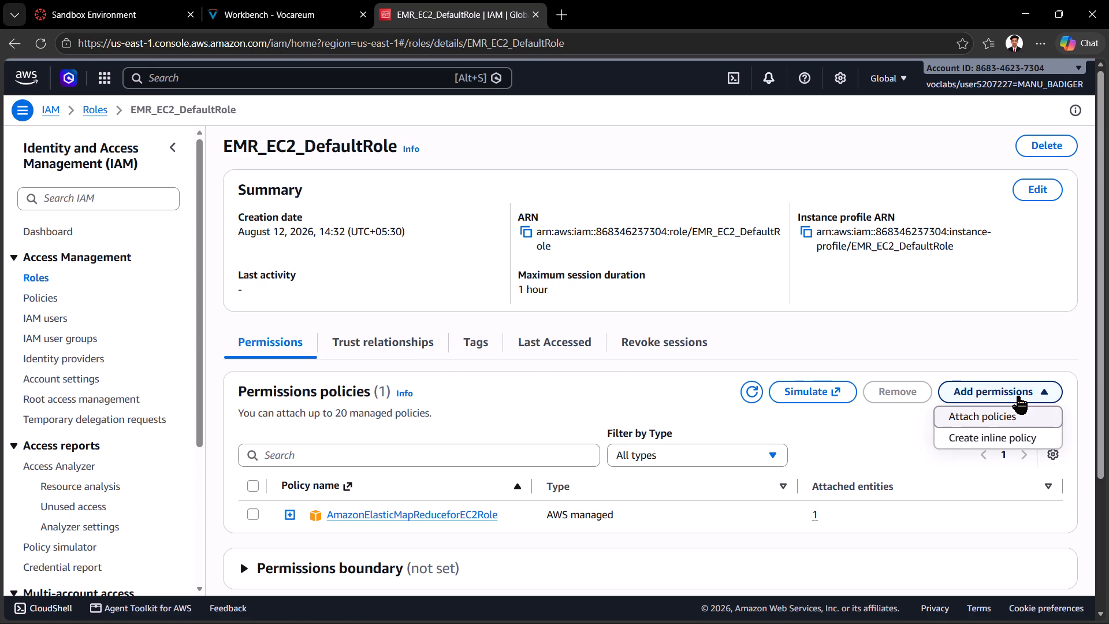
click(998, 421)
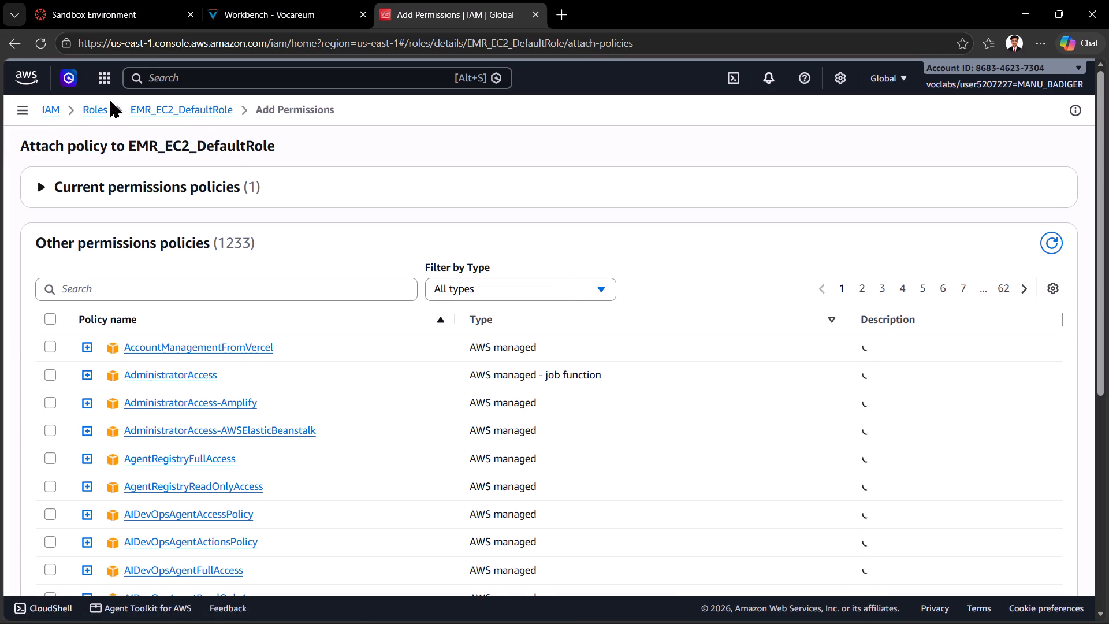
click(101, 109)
Find EMR_EC2_DefaultRole in the roles list and open its details.
scroll(353, 374, down, 1)
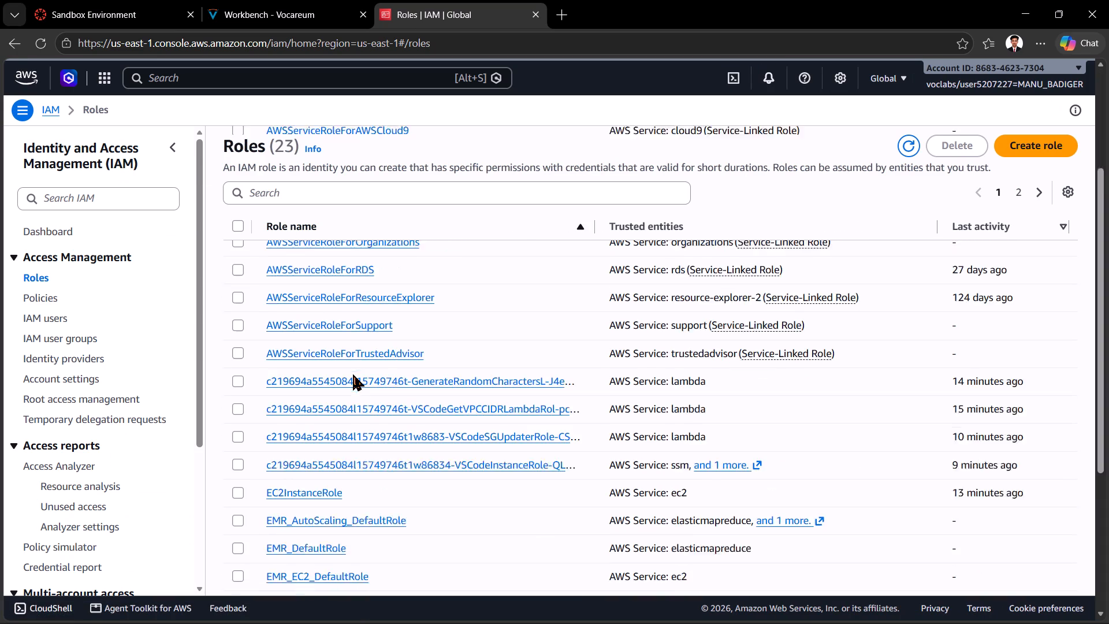
scroll(353, 374, down, 2)
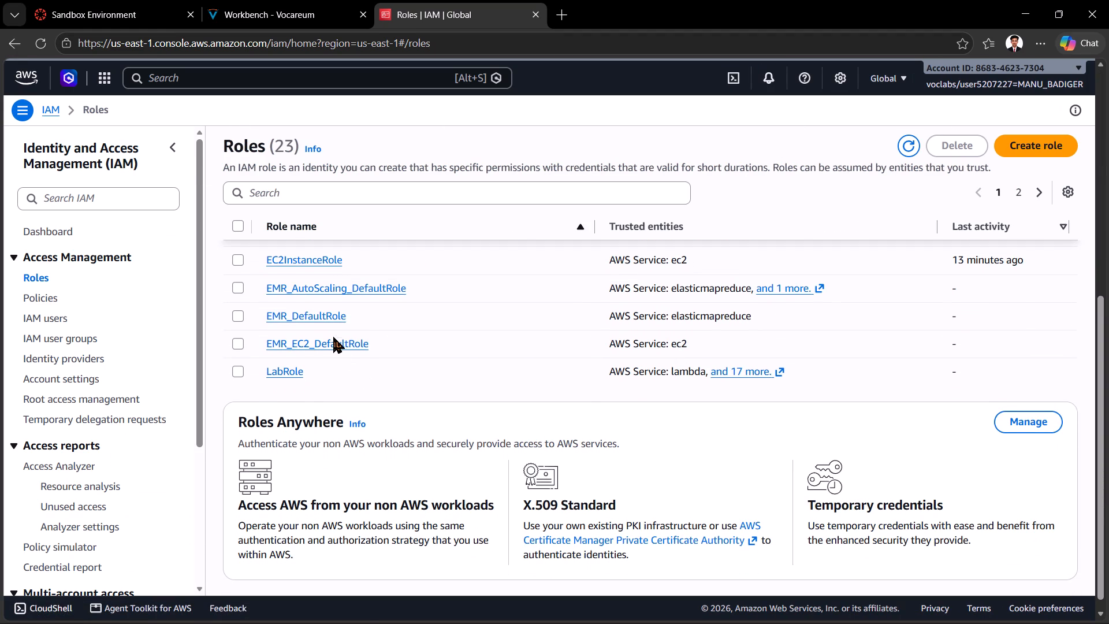
scroll(442, 345, up, 8)
scroll(422, 286, up, 5)
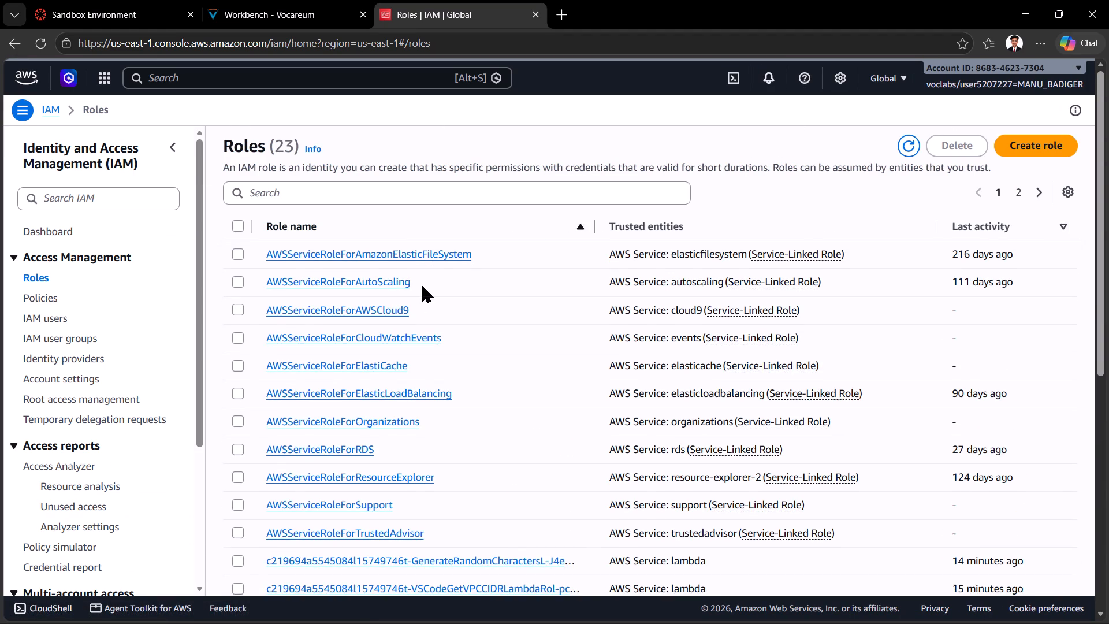
scroll(422, 286, up, 3)
scroll(750, 336, down, 8)
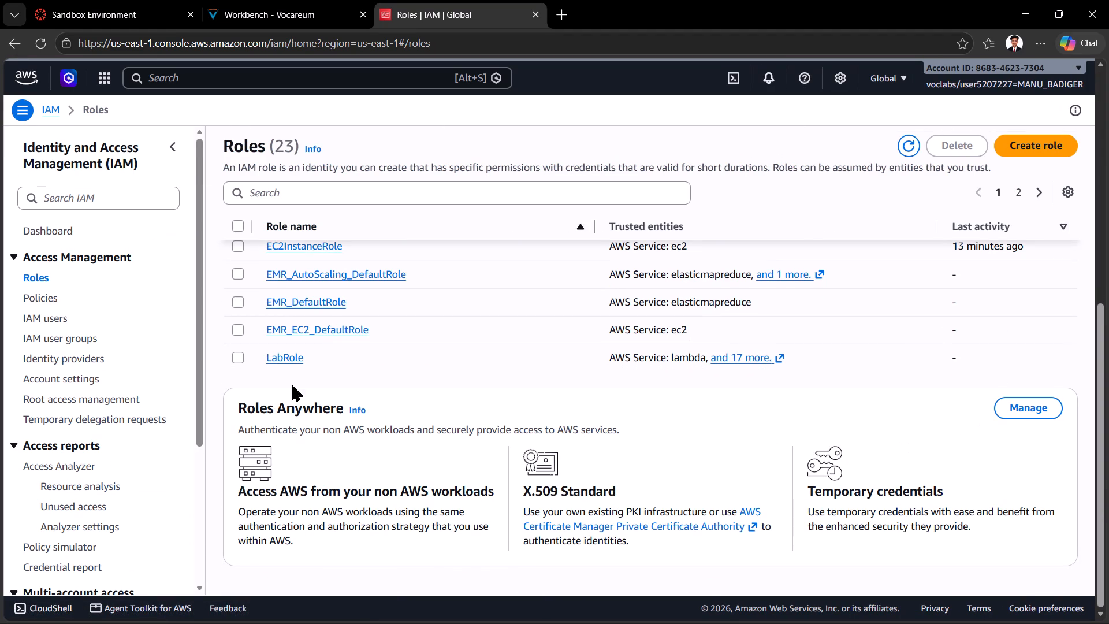
click(237, 325)
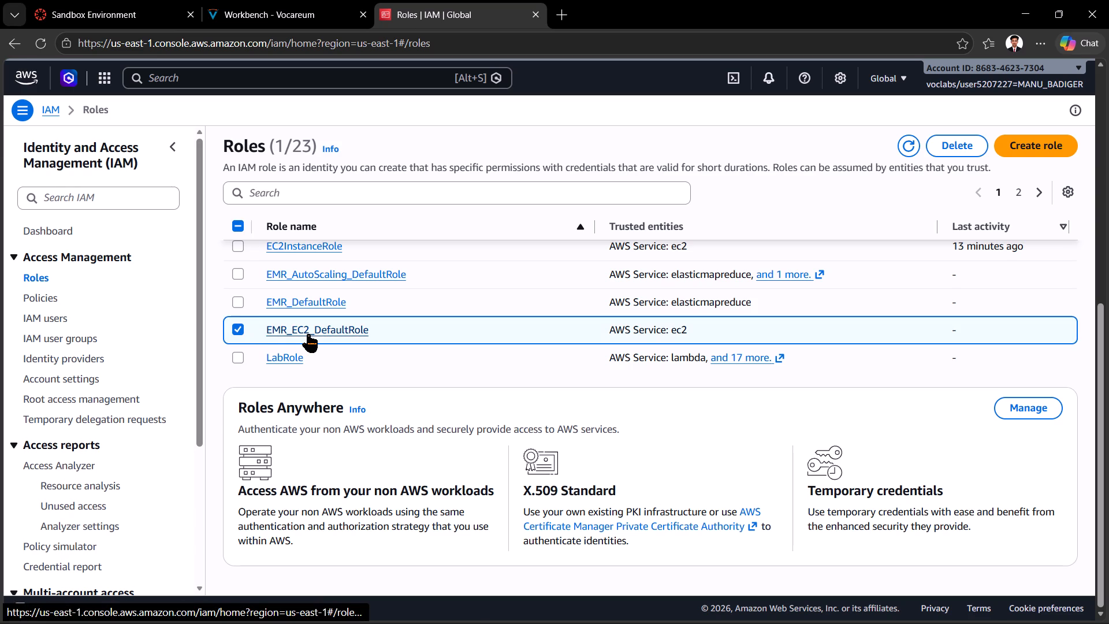
click(308, 334)
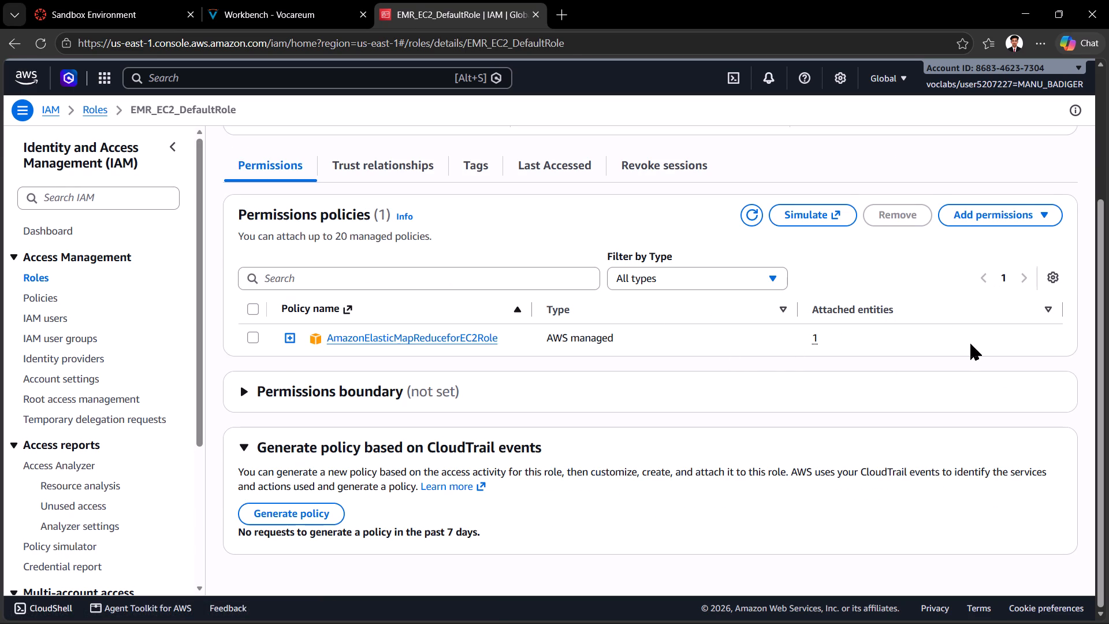
Attach the AmazonS3FullAccess policy to EMR_EC2_DefaultRole, finding it by searching the other permissions policies for amazons3ful.
scroll(826, 440, up, 3)
click(1024, 398)
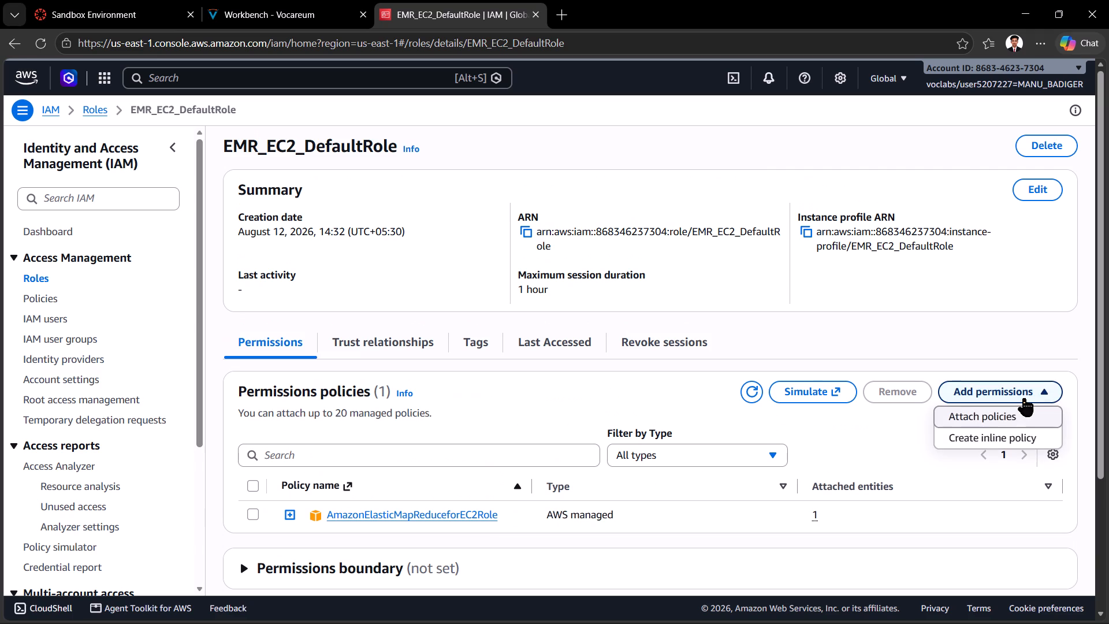
click(1015, 411)
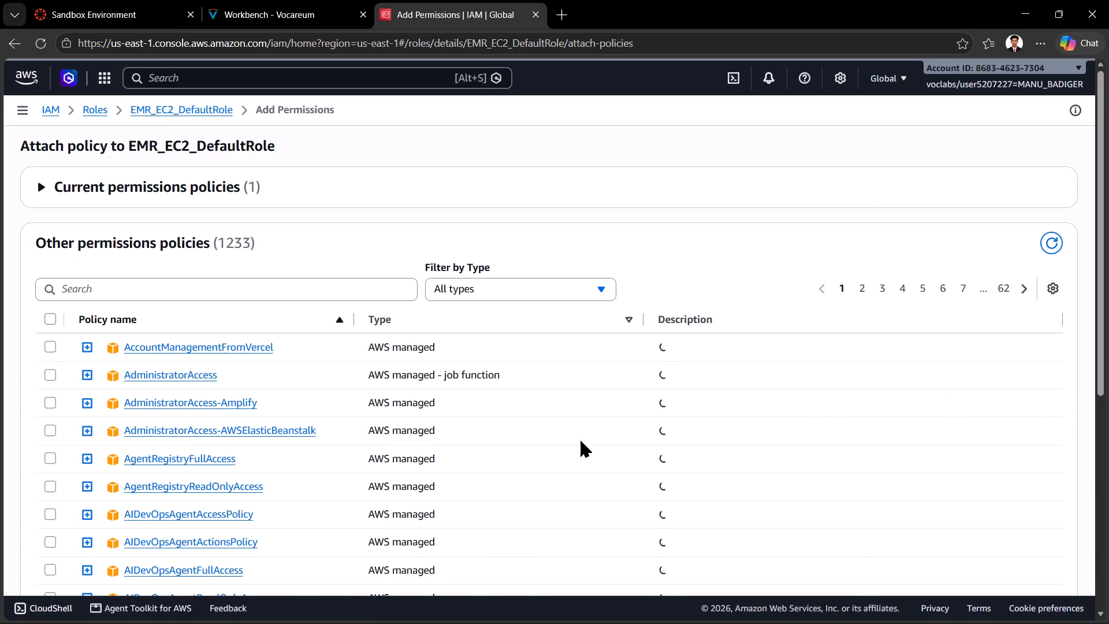
click(128, 289)
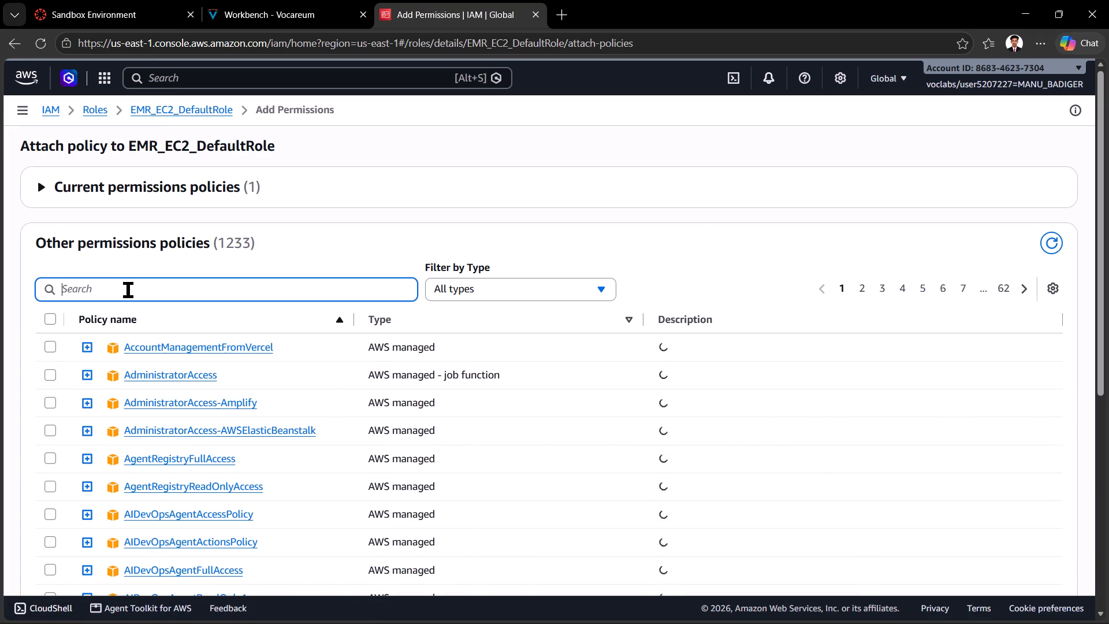
text(am)
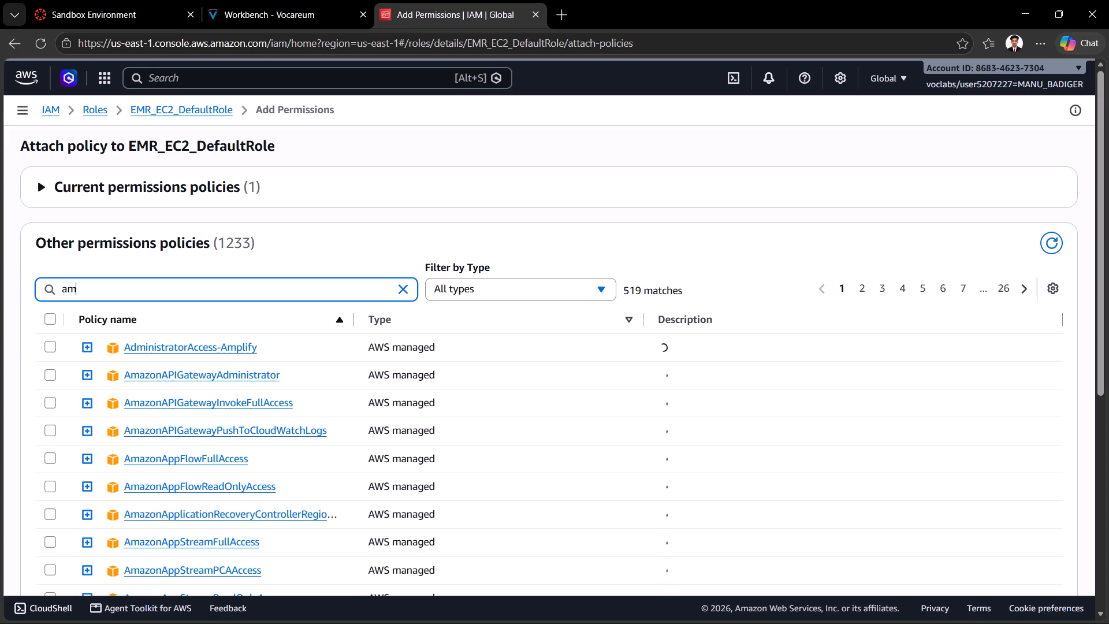
key(a)
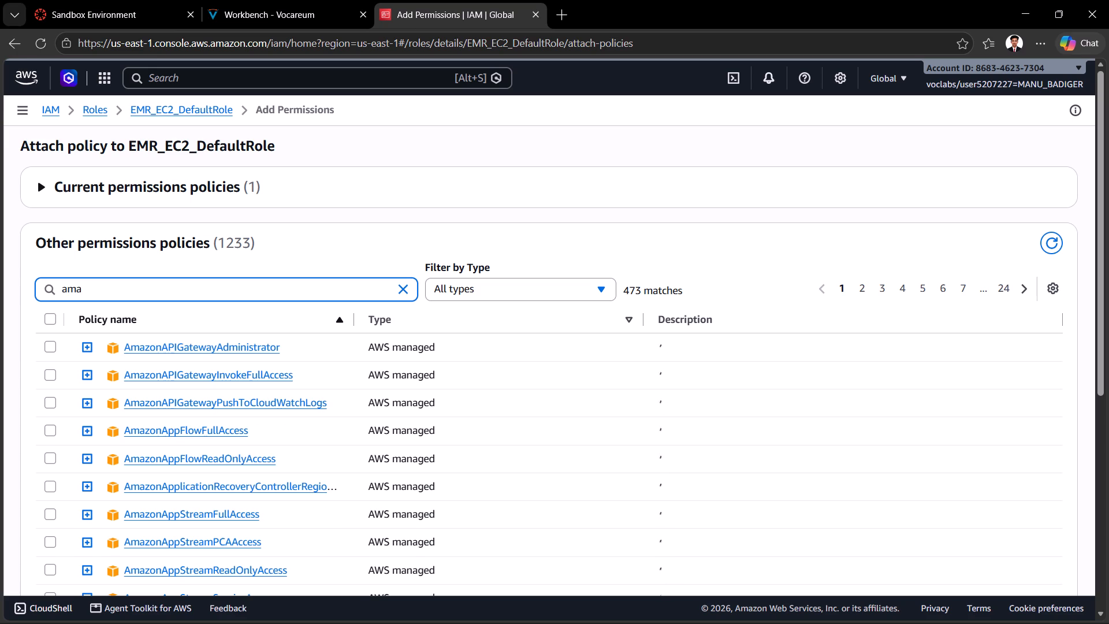
text(zon)
text(s3)
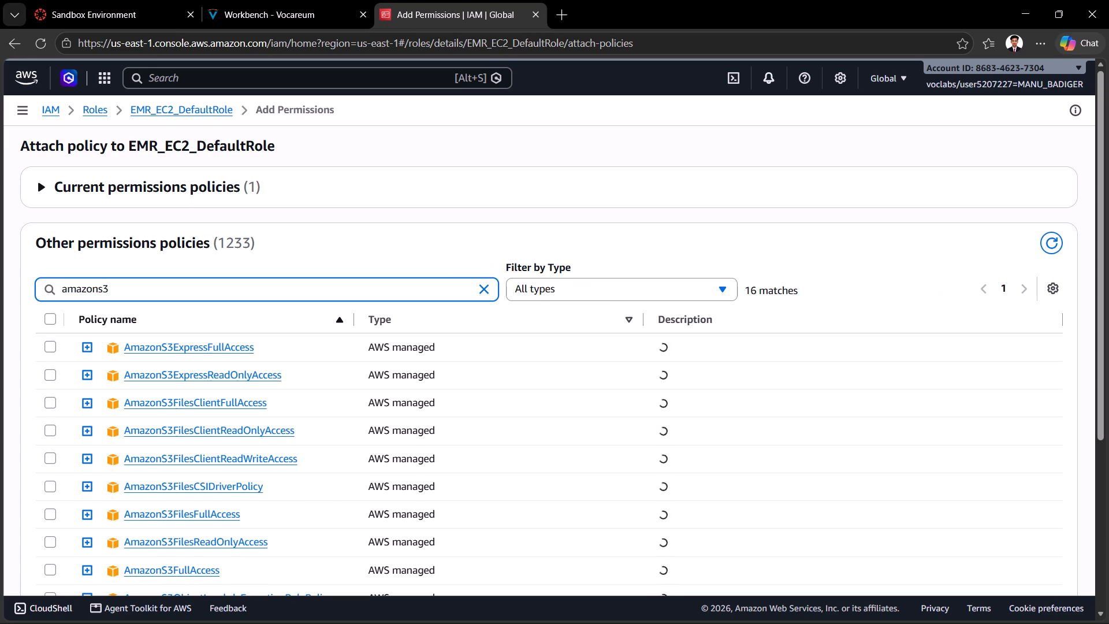
text(ful)
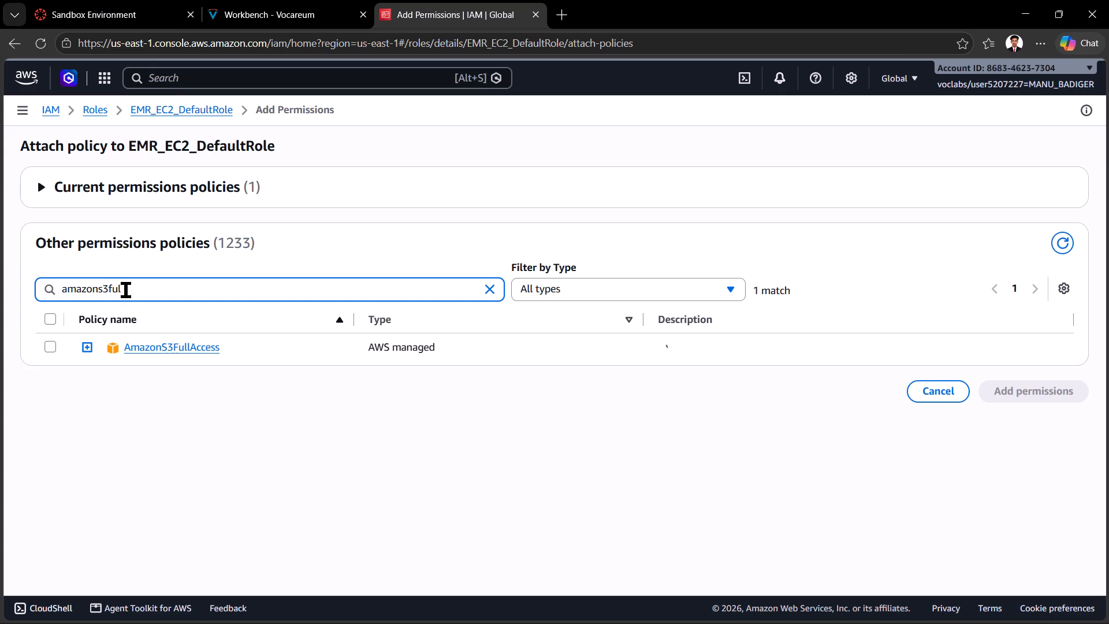
click(48, 339)
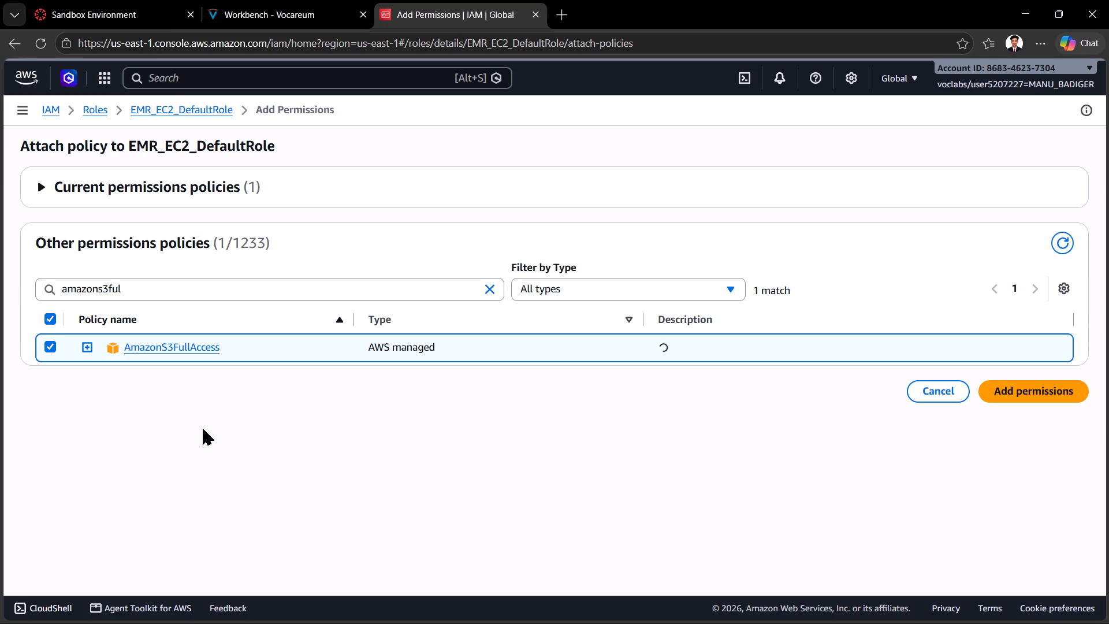
click(1069, 401)
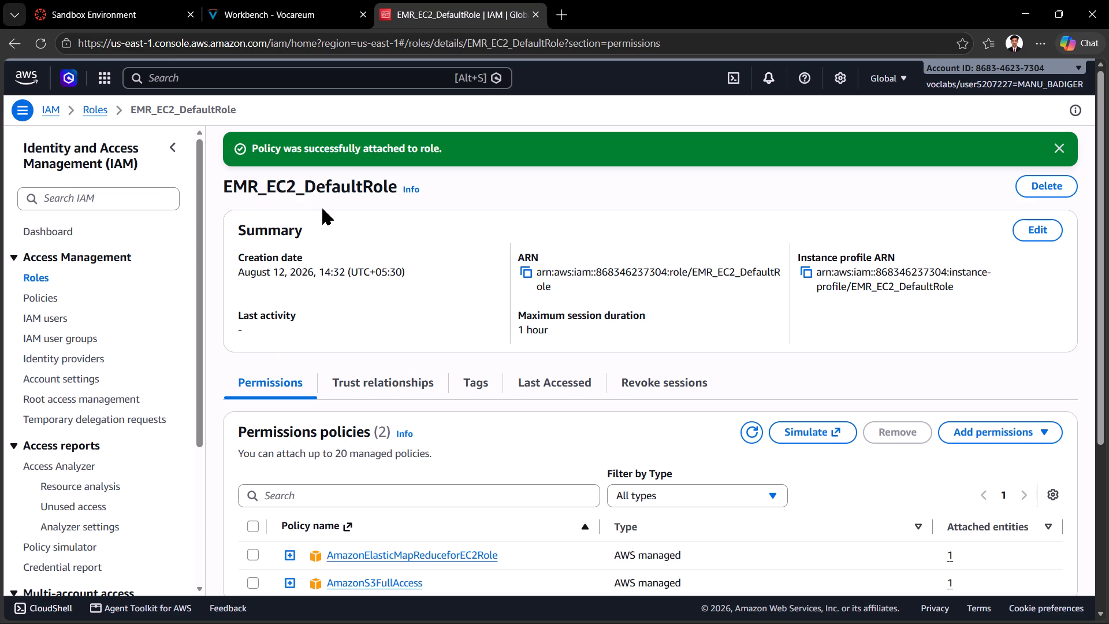
scroll(341, 274, up, 2)
scroll(388, 284, up, 1)
Search the AWS services for ec2 and open the Instances list in EC2.
click(274, 74)
text(ec2)
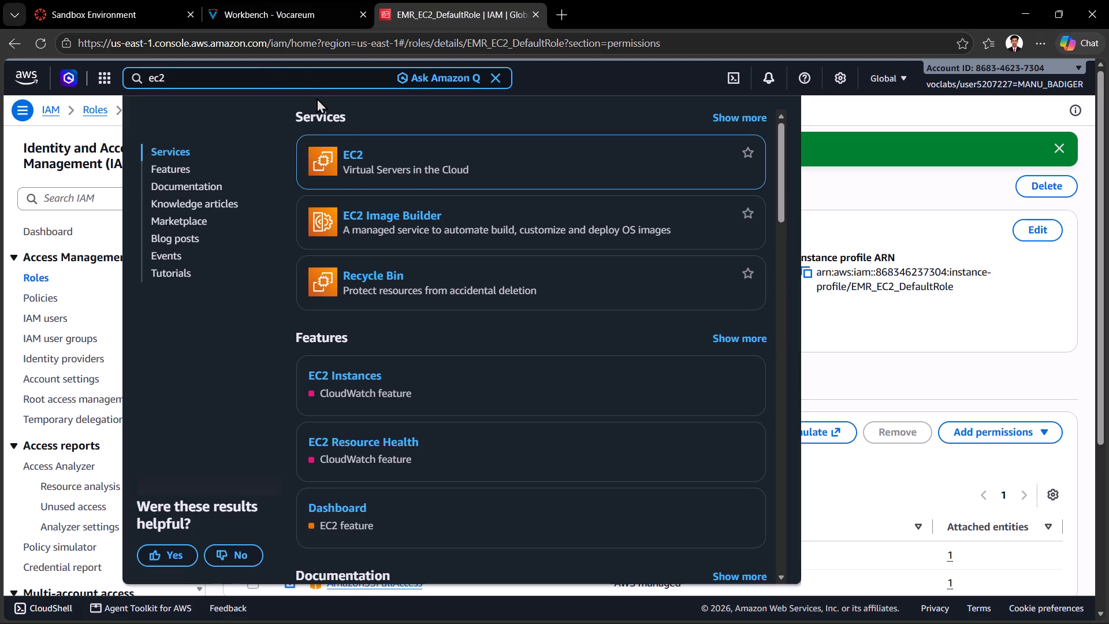
click(352, 161)
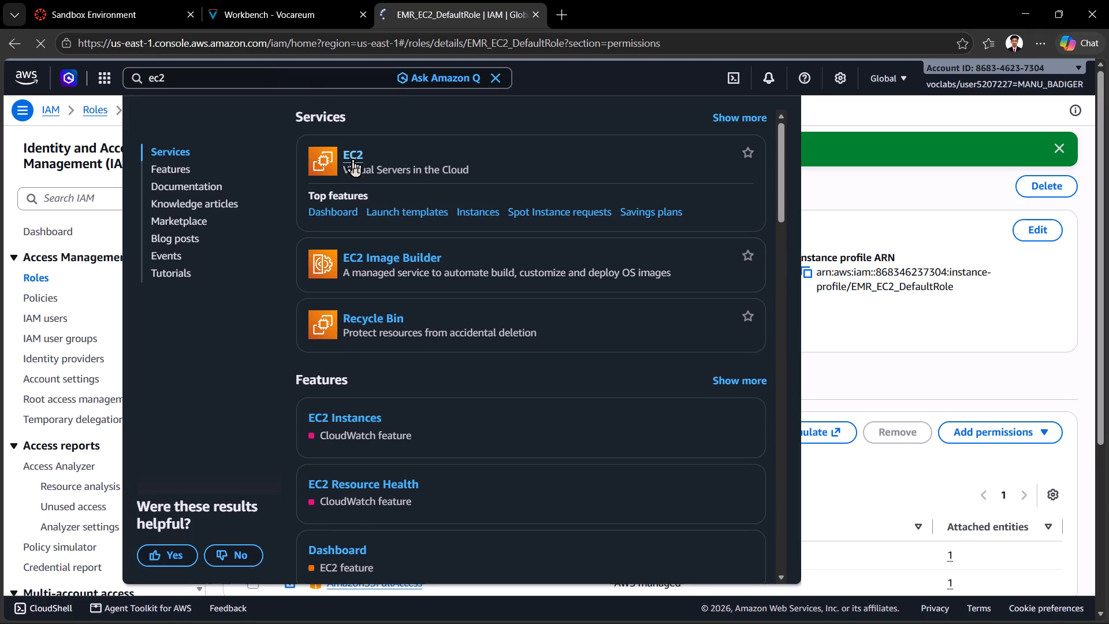
scroll(300, 259, up, 3)
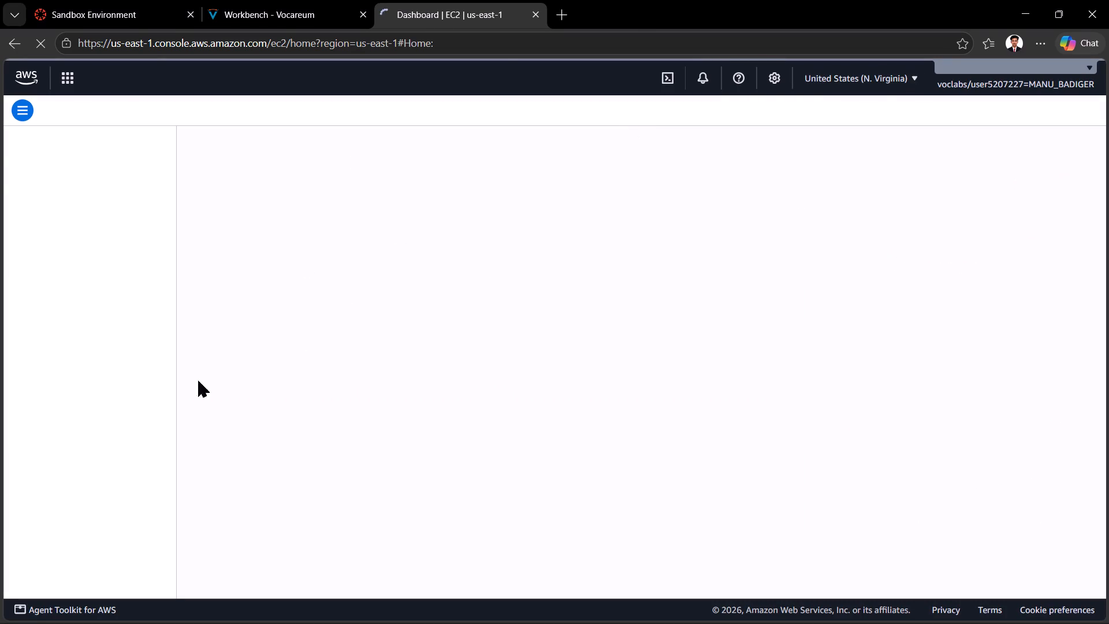
scroll(269, 348, up, 3)
scroll(379, 342, down, 4)
scroll(379, 342, up, 4)
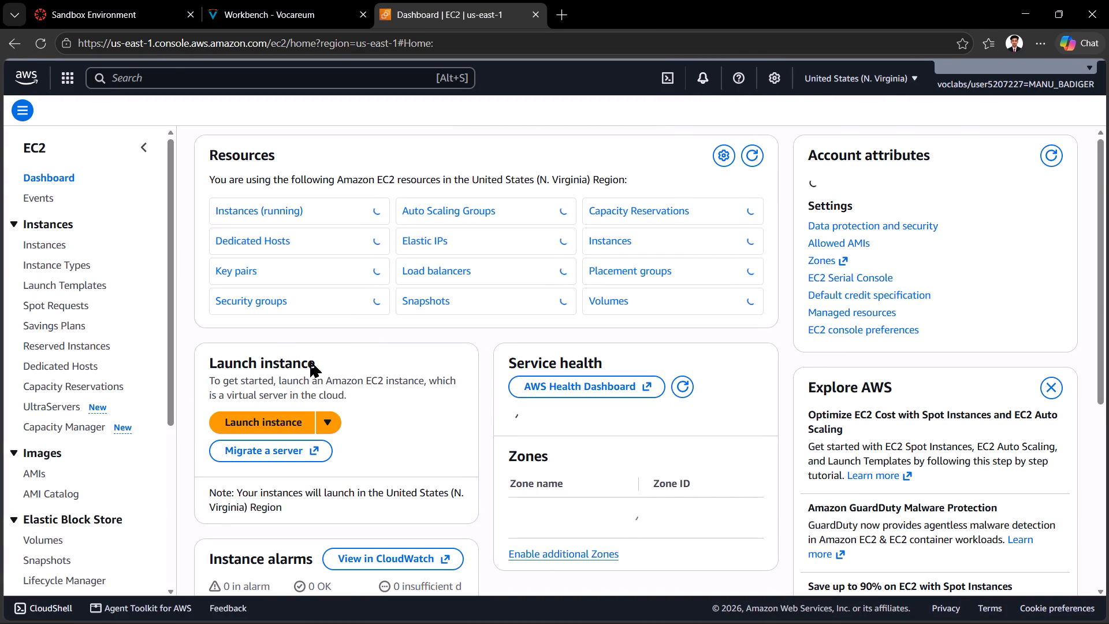
click(53, 243)
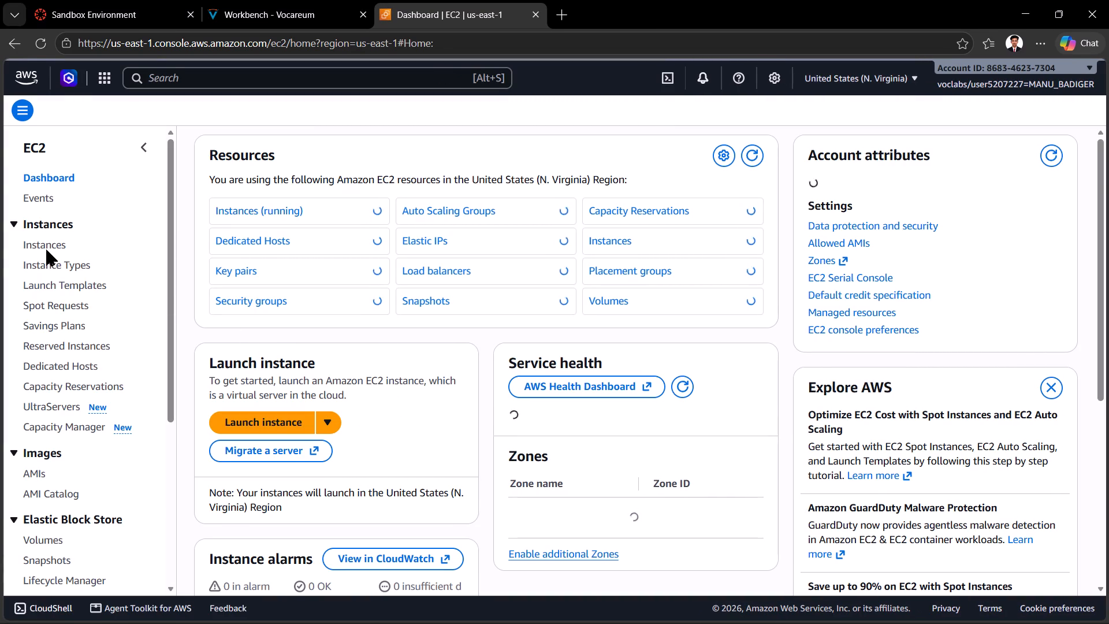
click(46, 250)
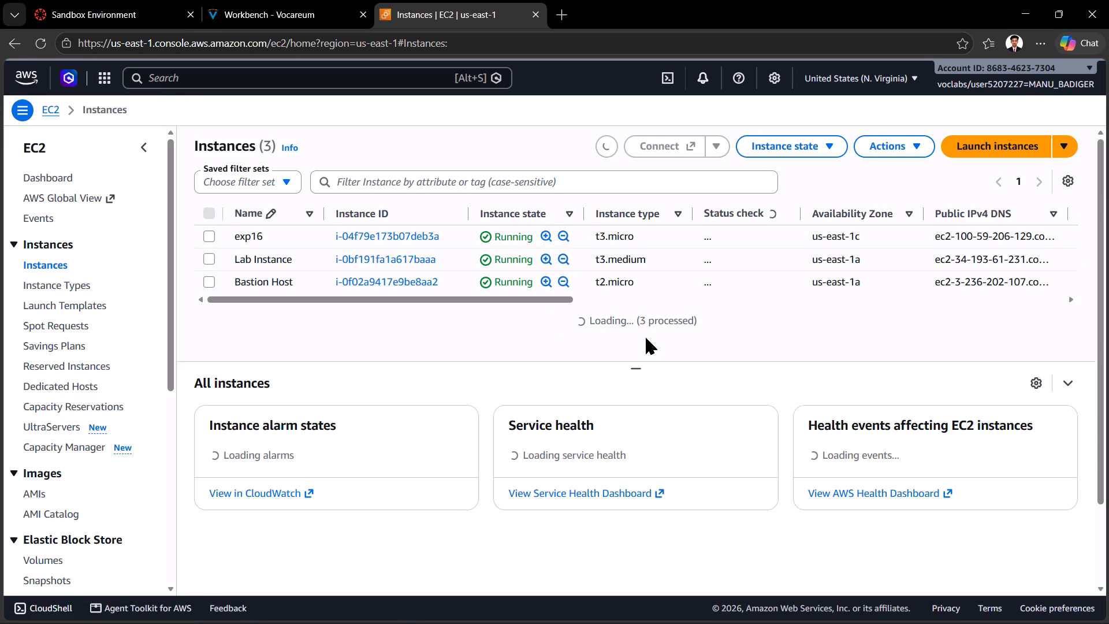
scroll(645, 339, up, 7)
scroll(727, 291, up, 2)
scroll(816, 313, up, 4)
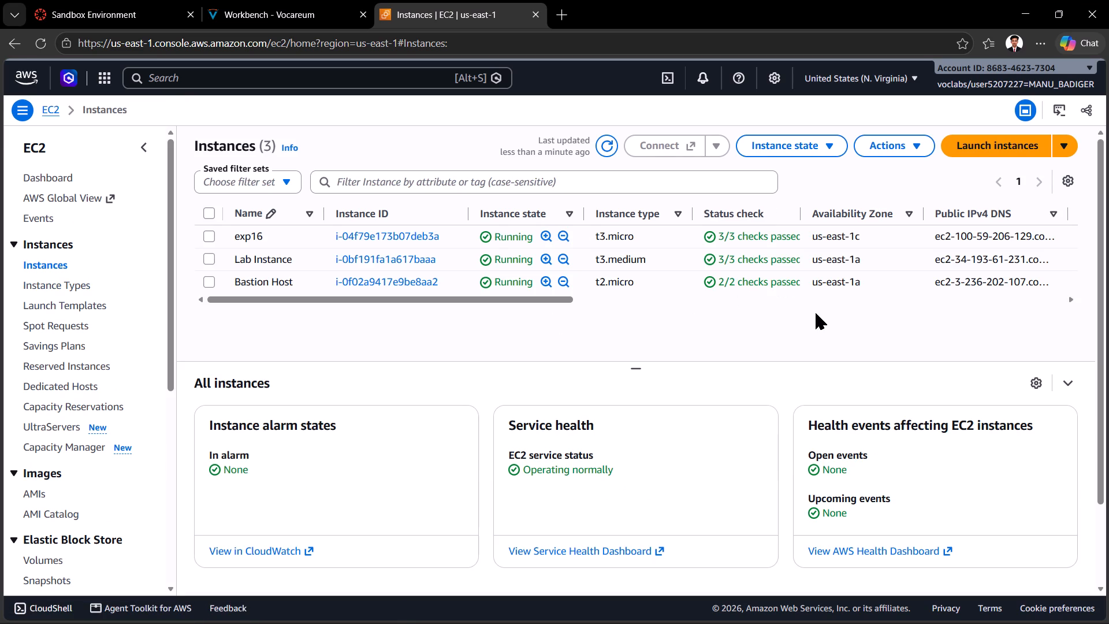
Select instance exp16 in the instances list and open its details.
click(213, 236)
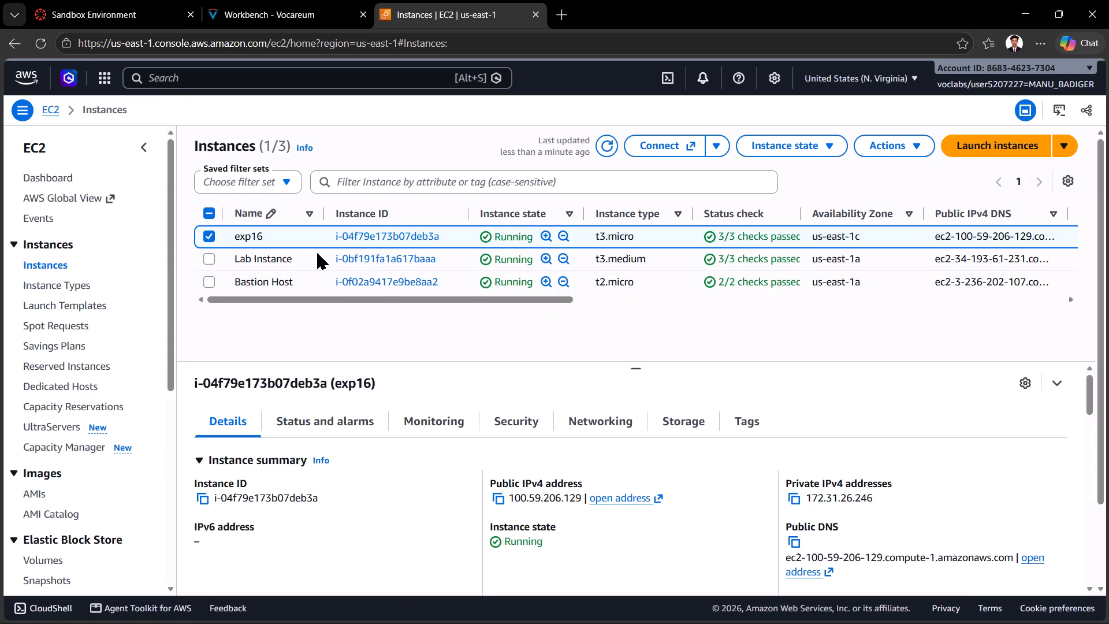
click(404, 242)
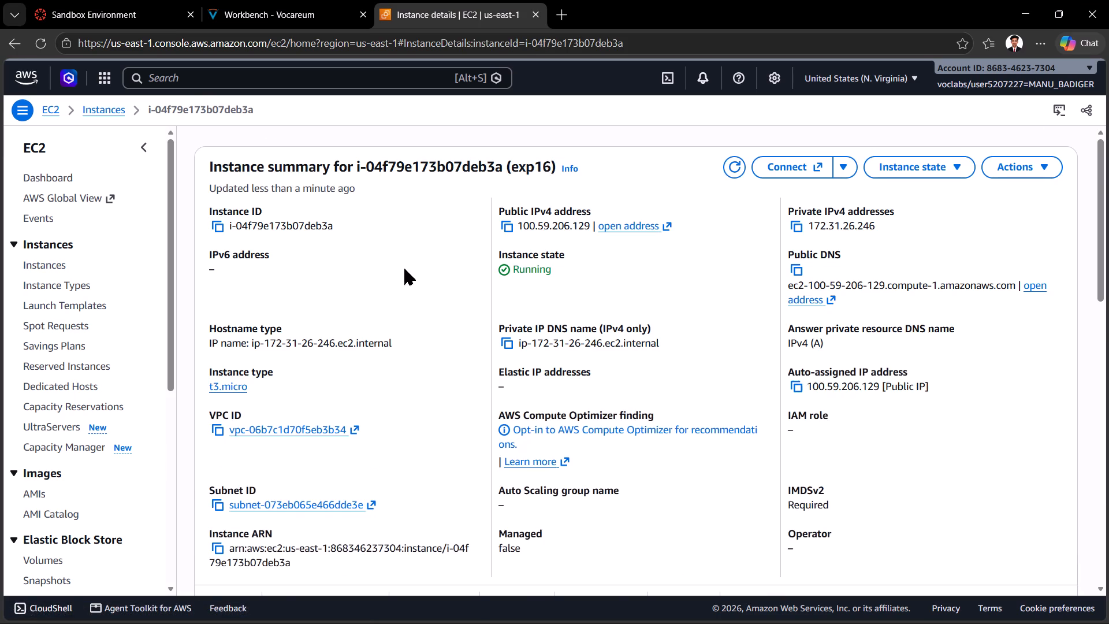
scroll(410, 295, down, 1)
scroll(444, 449, up, 3)
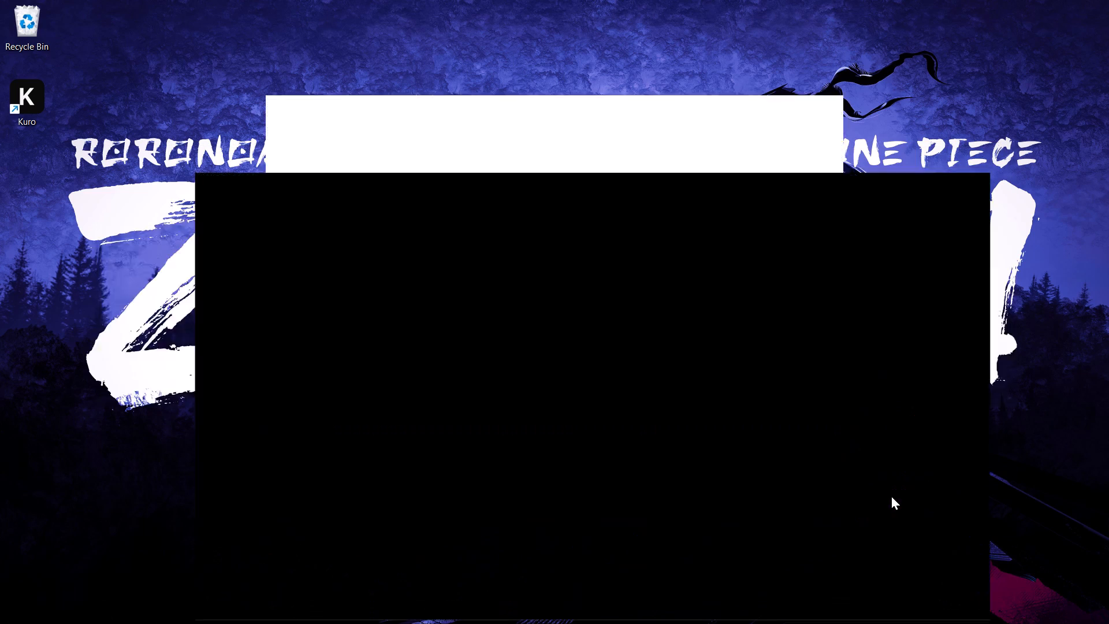
Pause the screen recording in Snipping Tool.
click(475, 17)
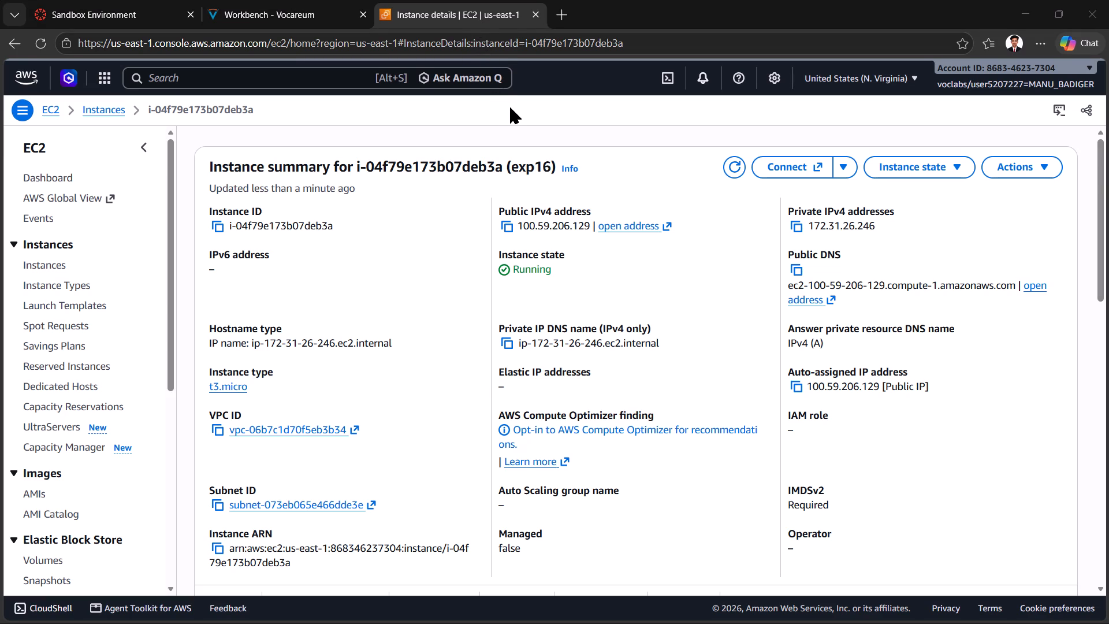
scroll(456, 199, up, 7)
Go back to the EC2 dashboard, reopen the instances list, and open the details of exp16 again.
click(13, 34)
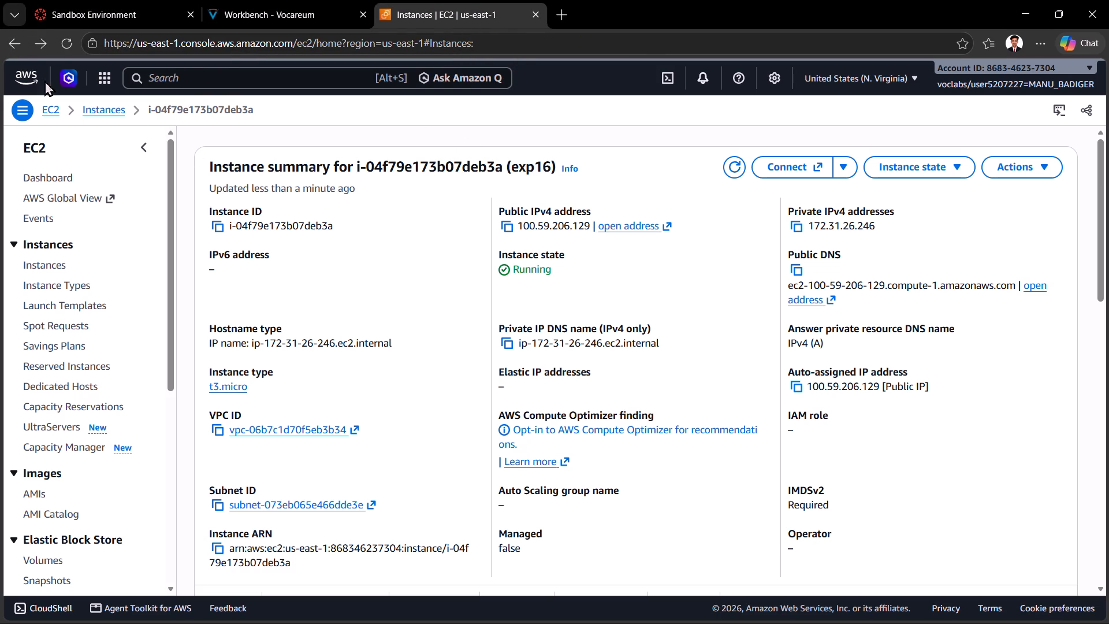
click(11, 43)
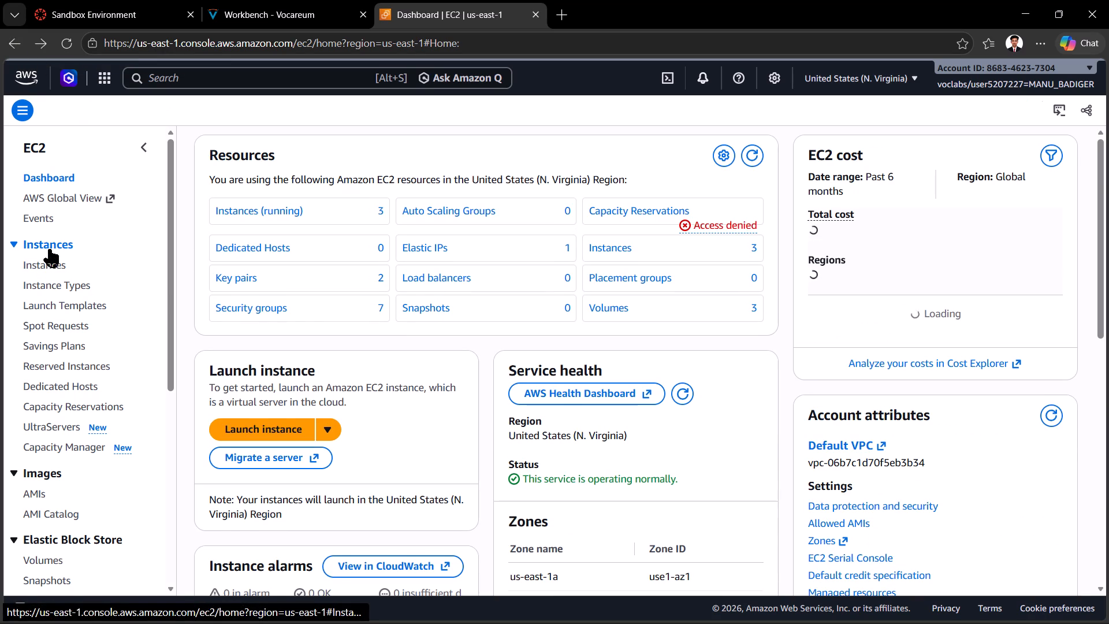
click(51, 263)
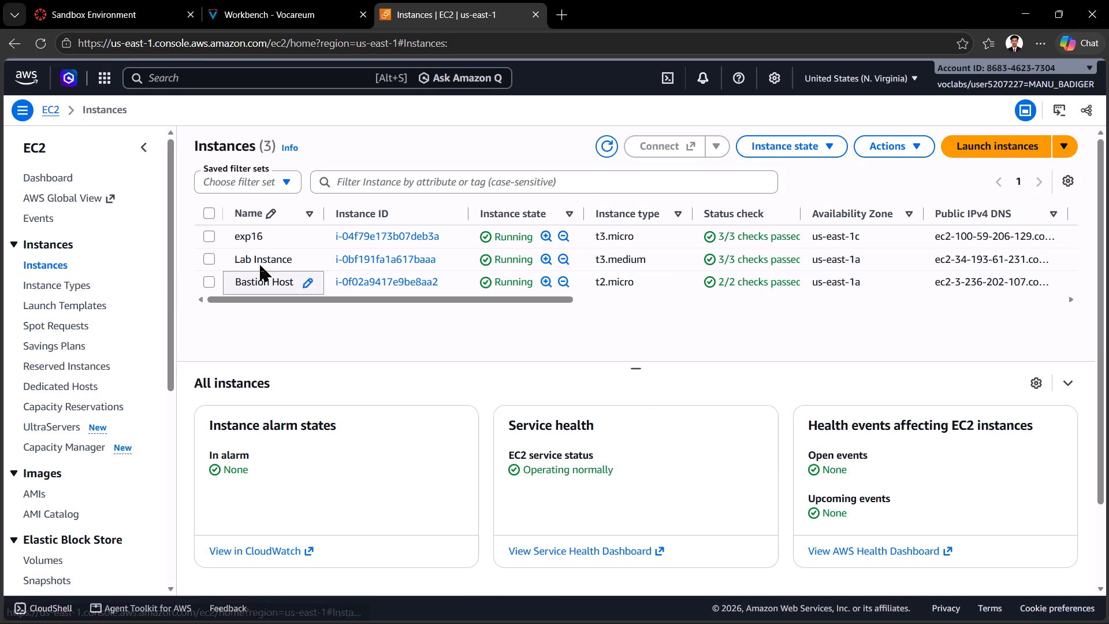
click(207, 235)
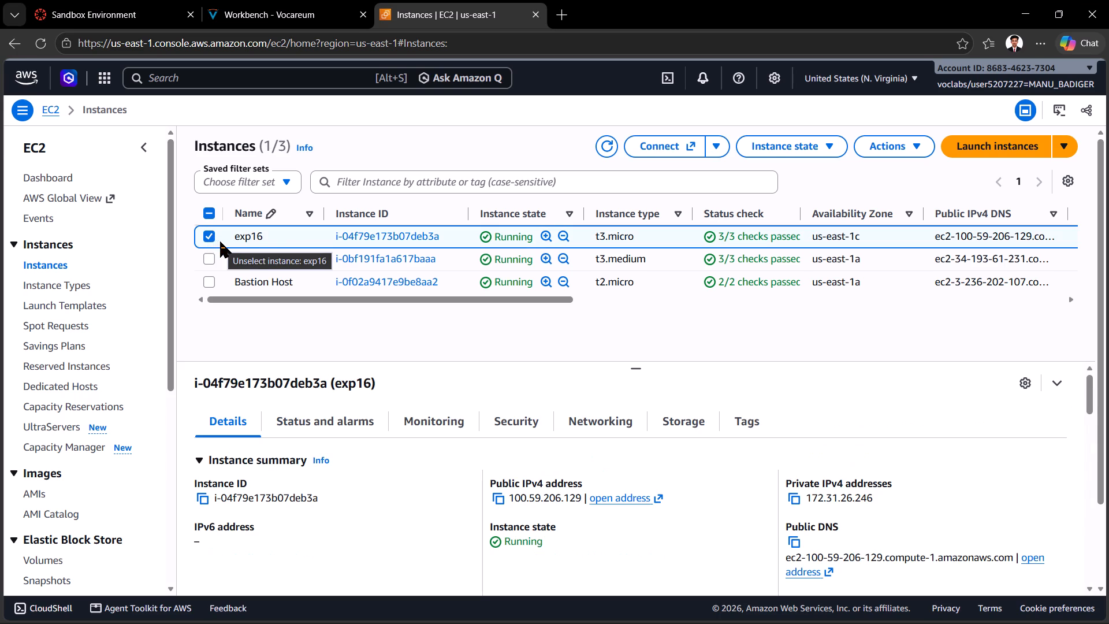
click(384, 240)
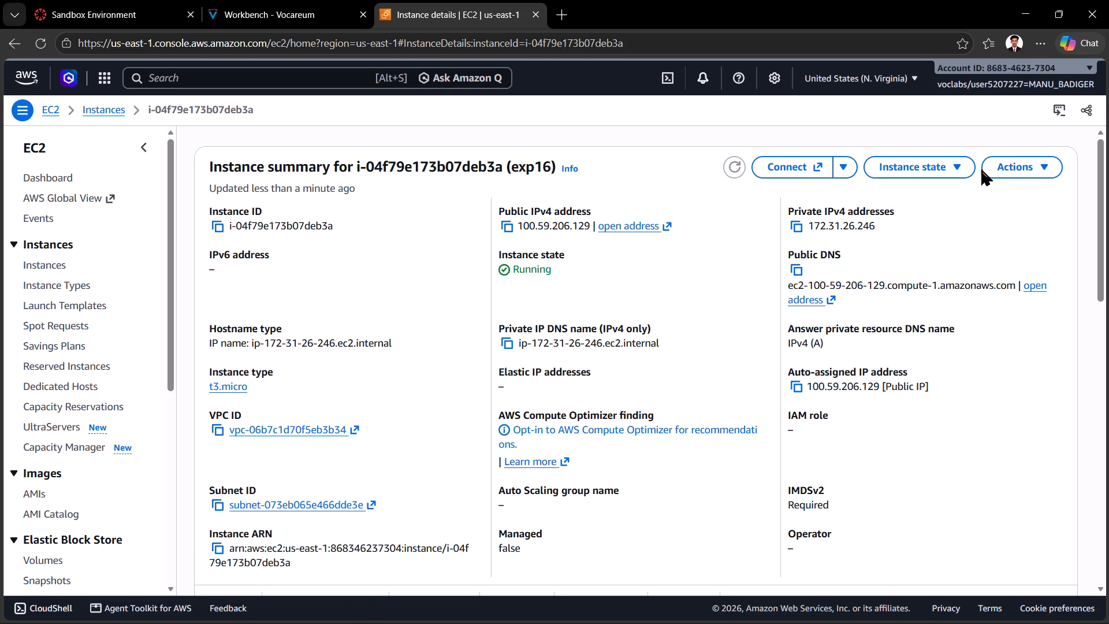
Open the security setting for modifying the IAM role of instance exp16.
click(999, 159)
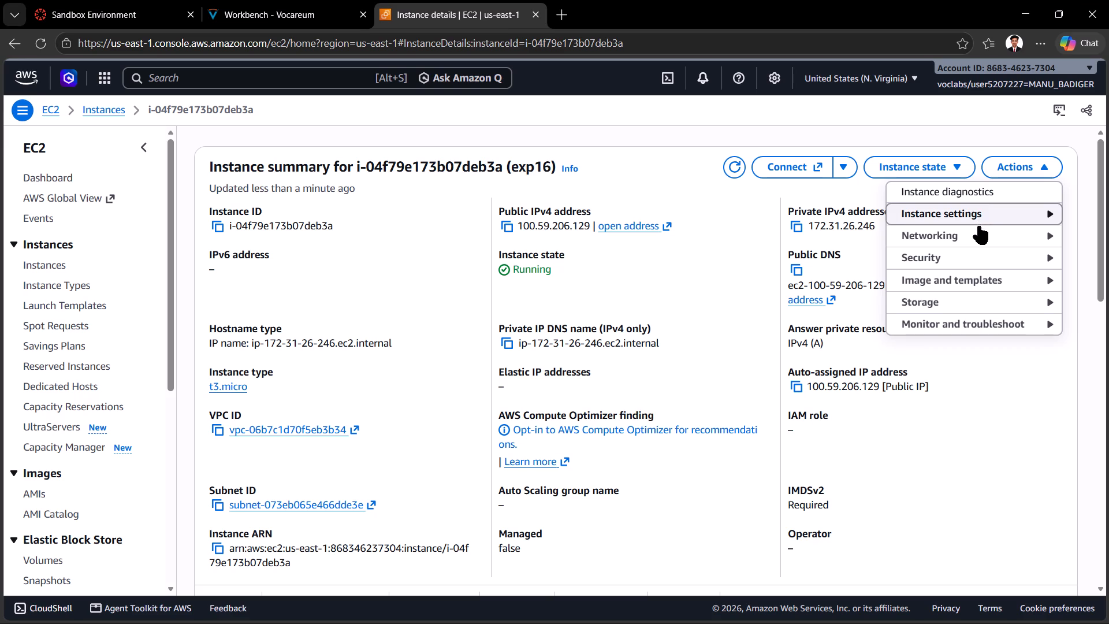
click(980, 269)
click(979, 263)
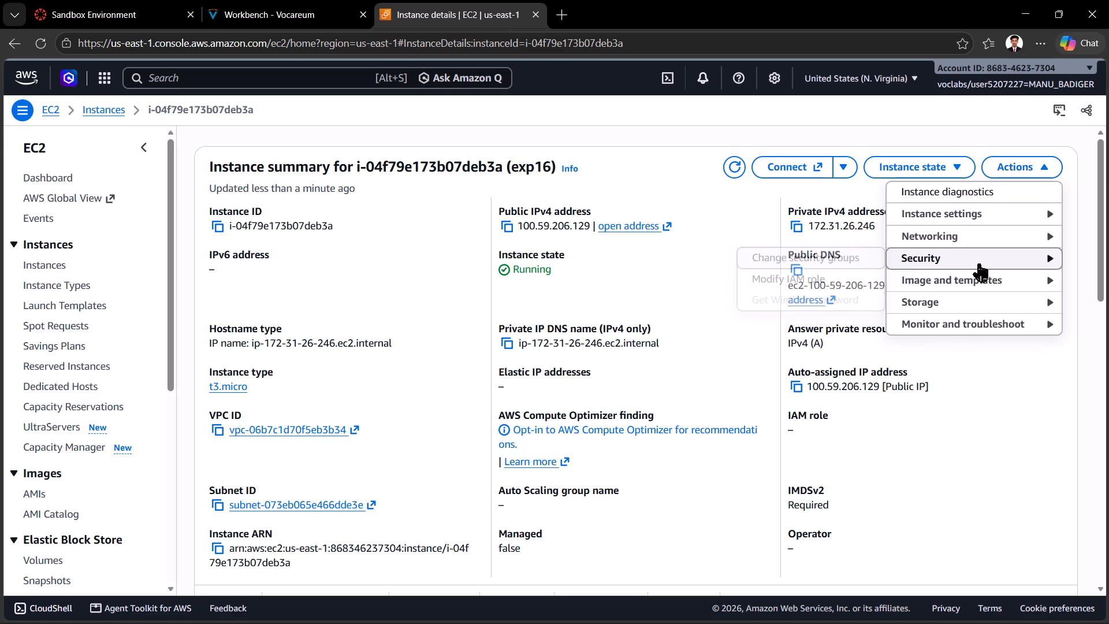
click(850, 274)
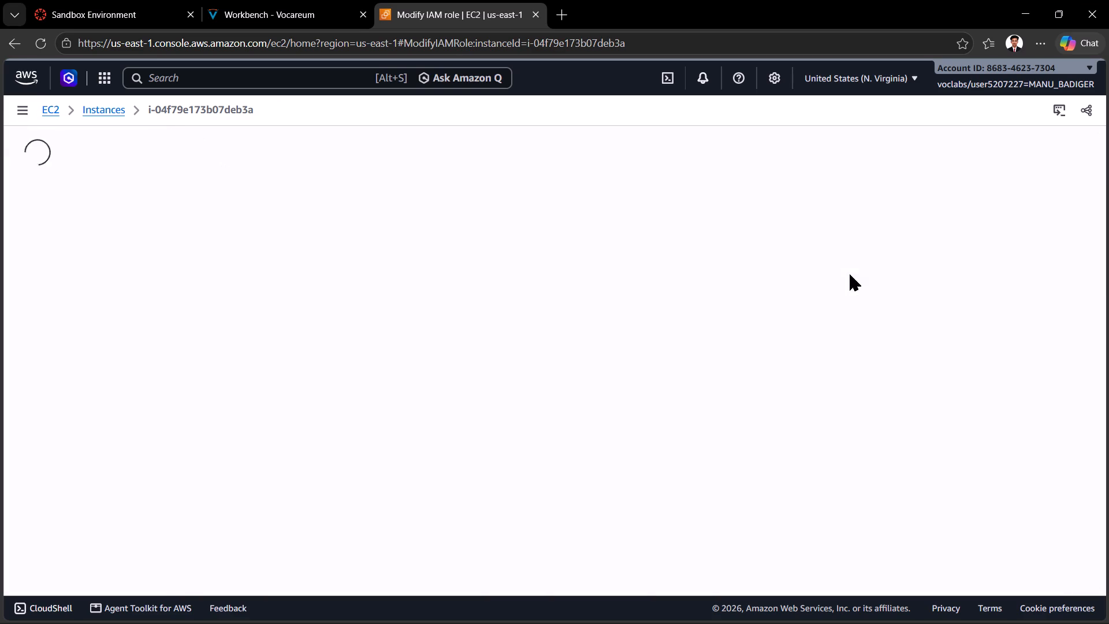
Resume the screen recording in Snipping Tool and return to the details of exp16 without updating its IAM role.
click(479, 25)
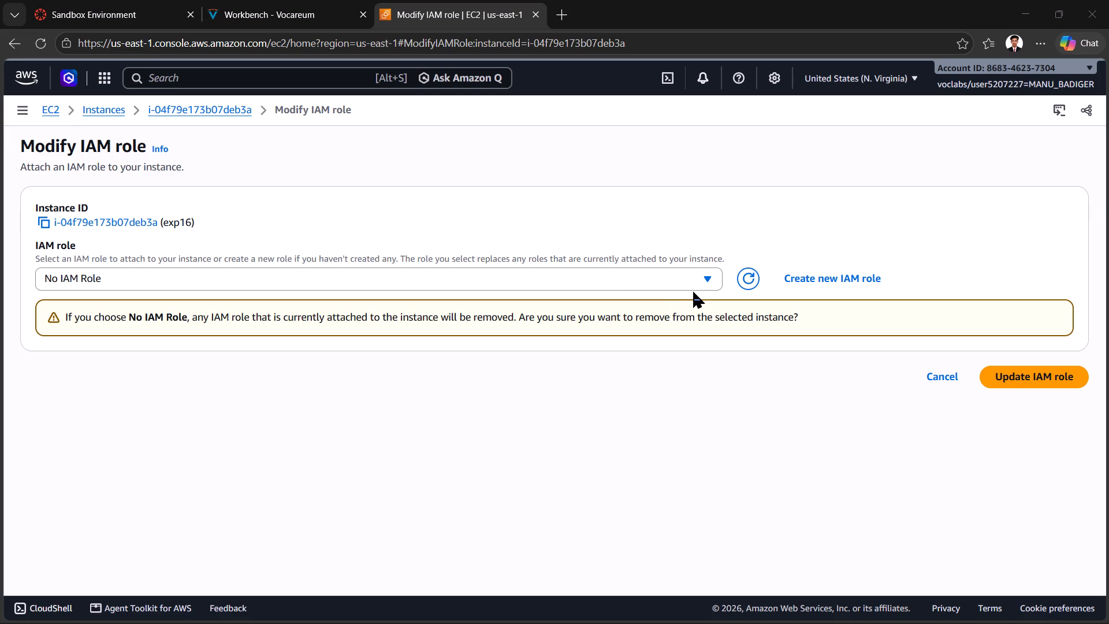
click(19, 46)
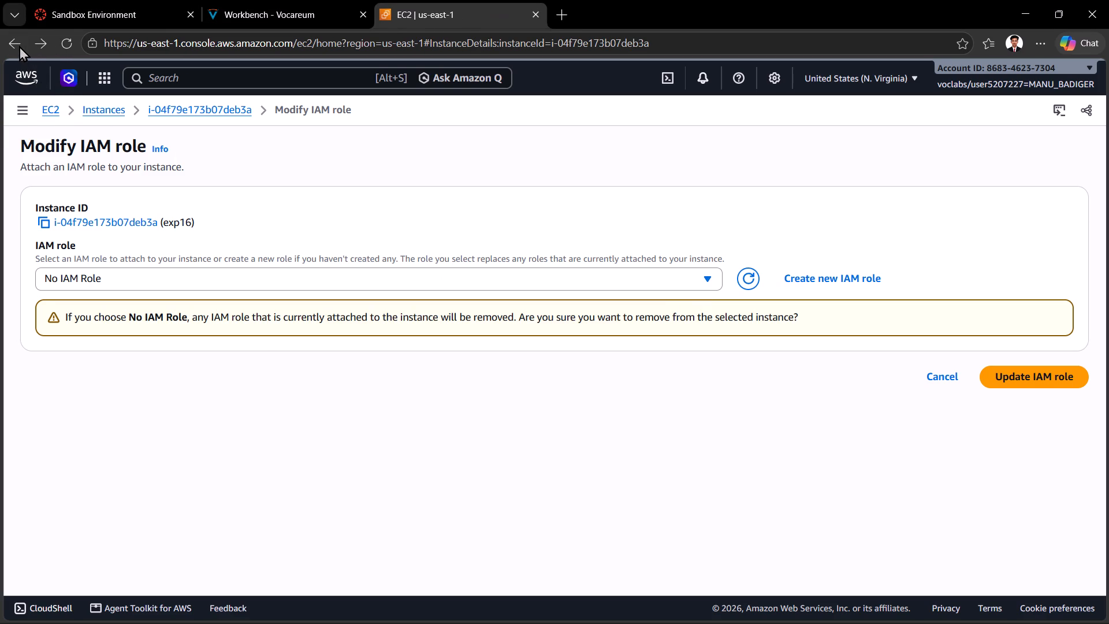
Modify the IAM role of instance exp16, choosing EMR_EC2_DefaultRole, and update it.
click(995, 165)
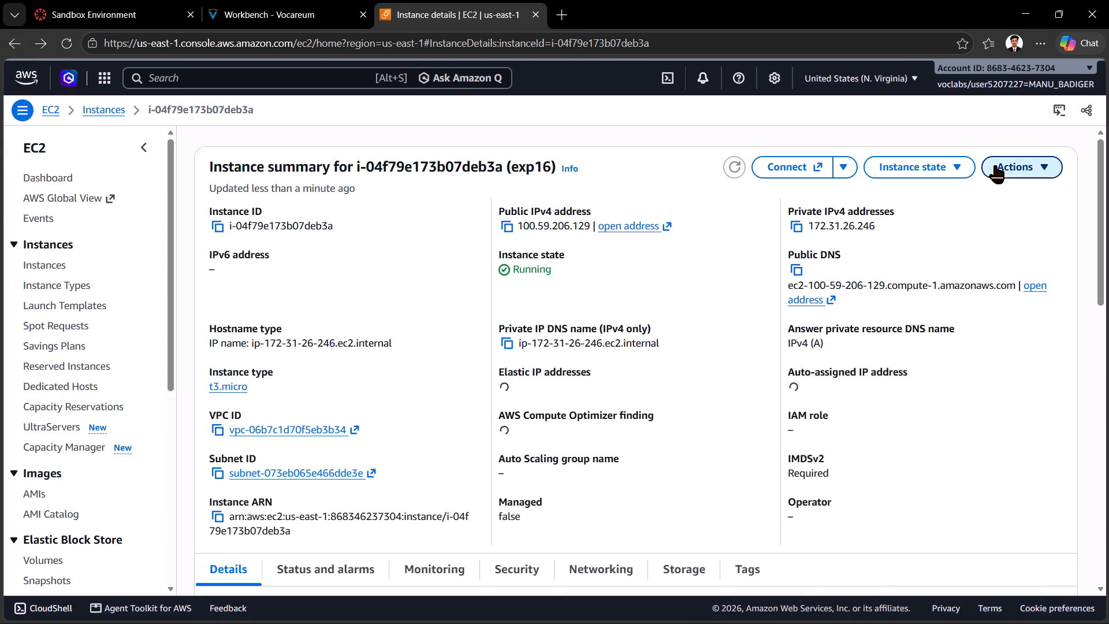
click(973, 252)
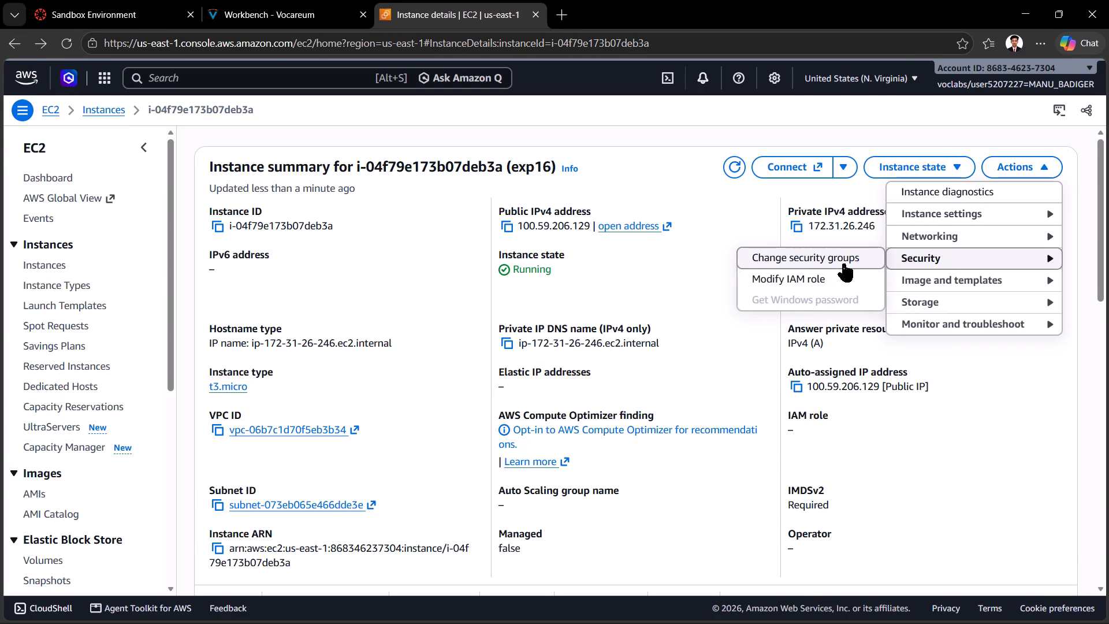
click(834, 277)
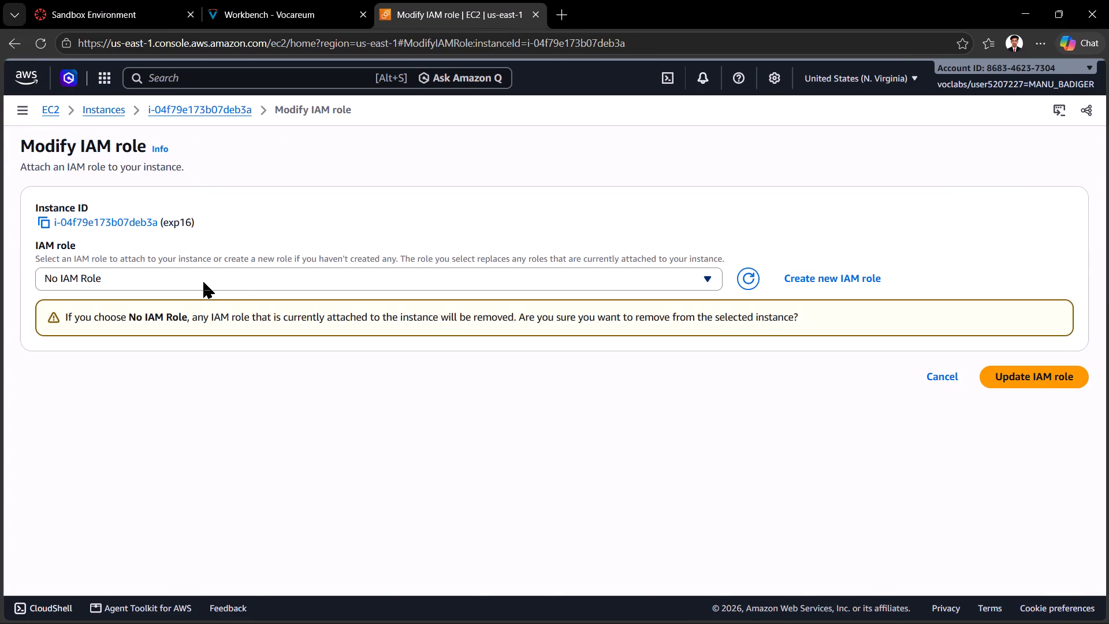
click(174, 279)
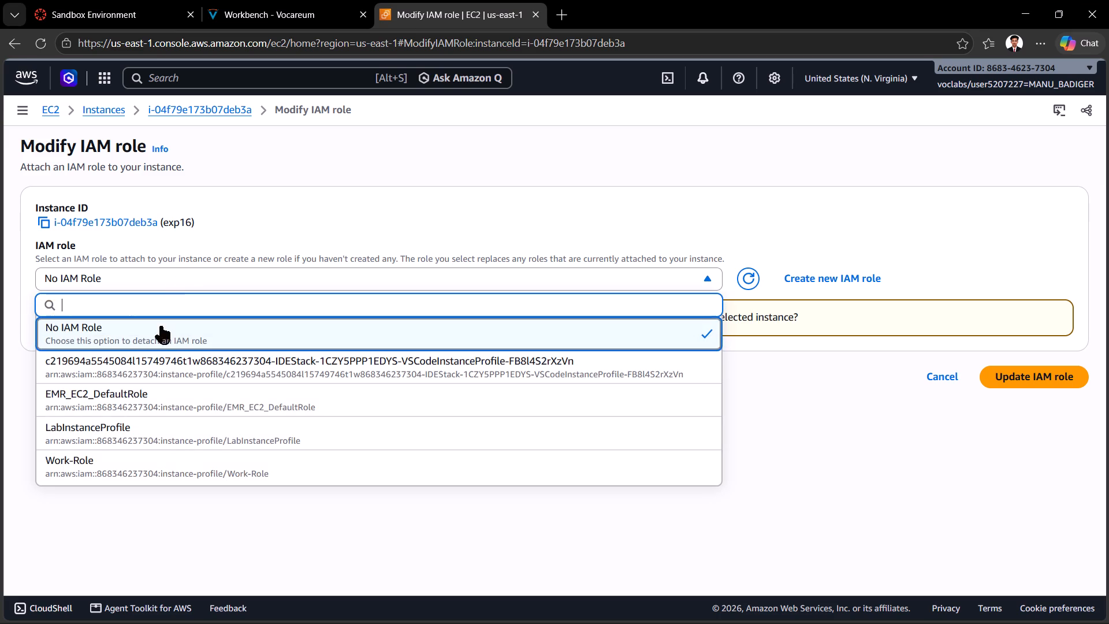
click(143, 396)
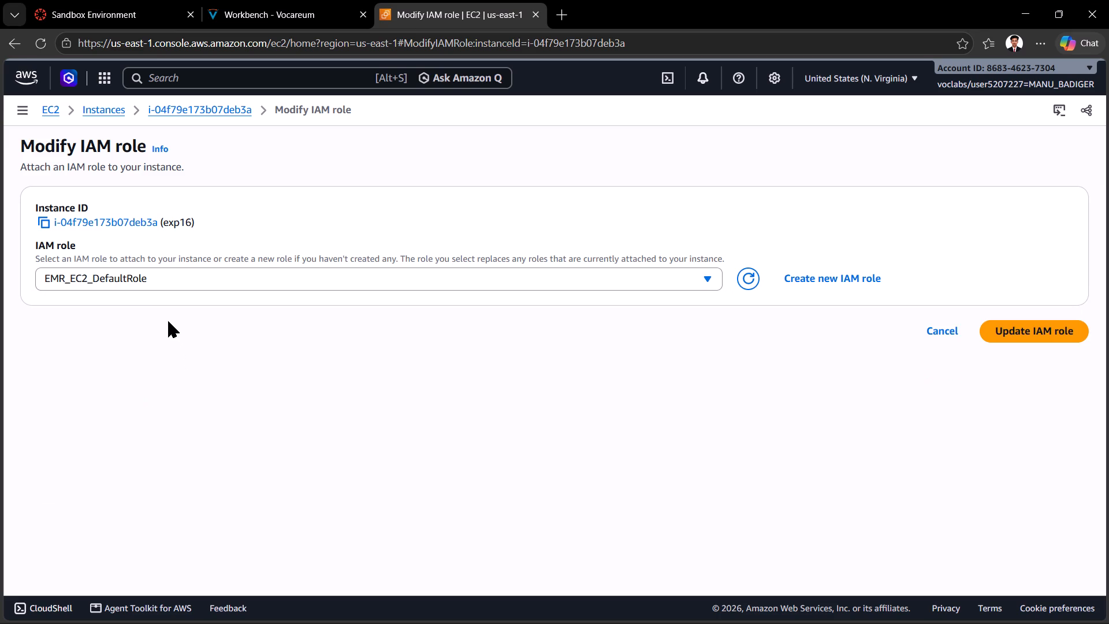
click(1004, 330)
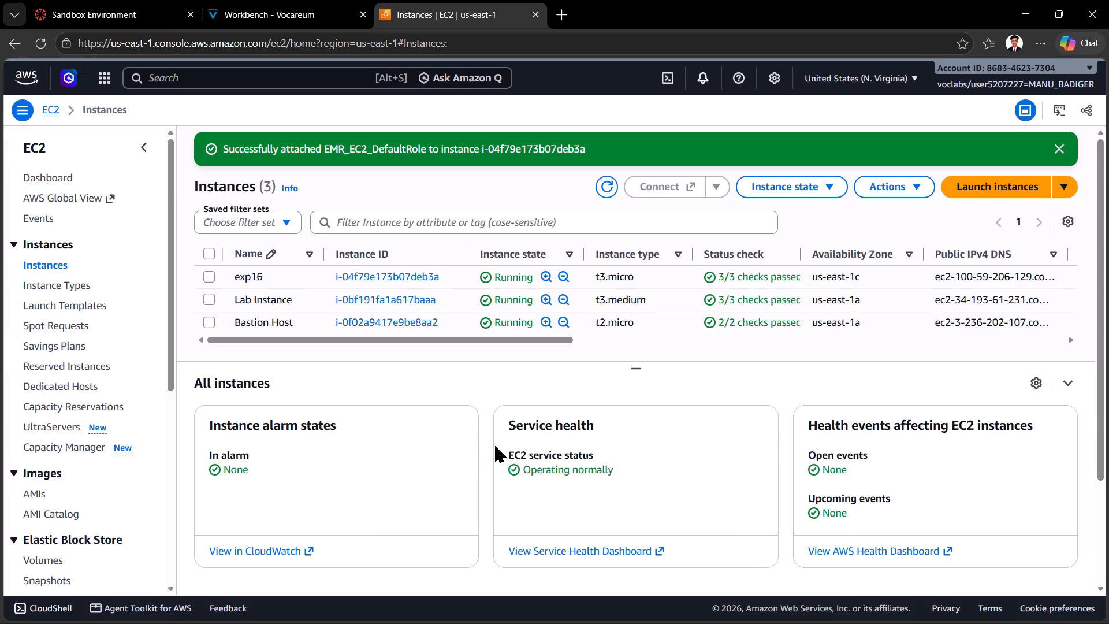
Pause the screen recording in Snipping Tool and resume it.
click(478, 28)
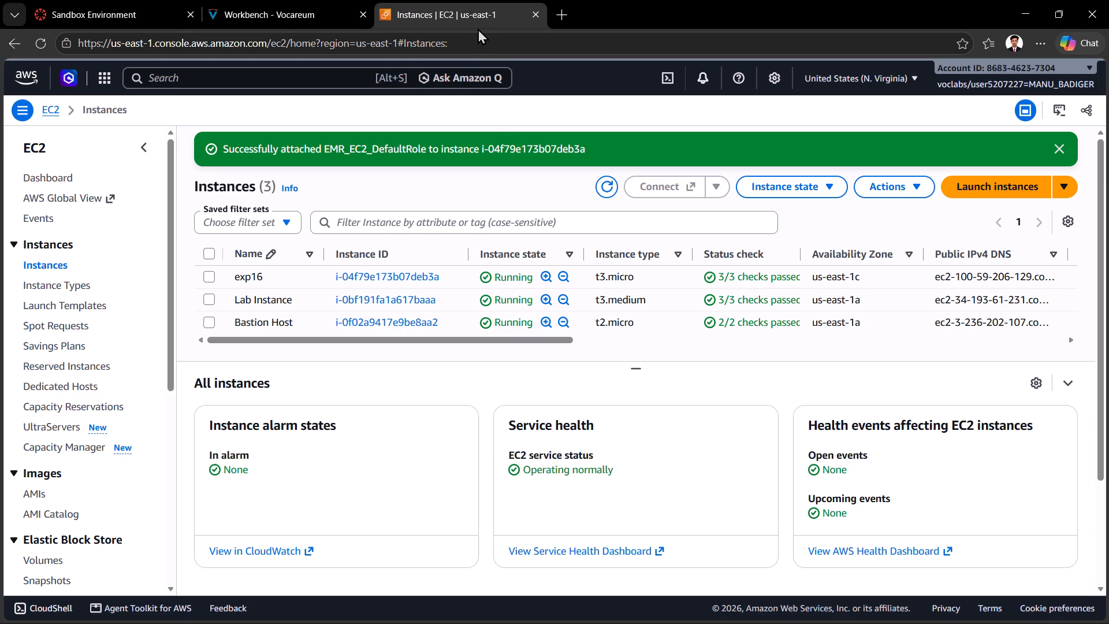
click(478, 28)
Open the details of exp16 from the instances list and copy its public IPv4 address.
scroll(696, 320, left, 11)
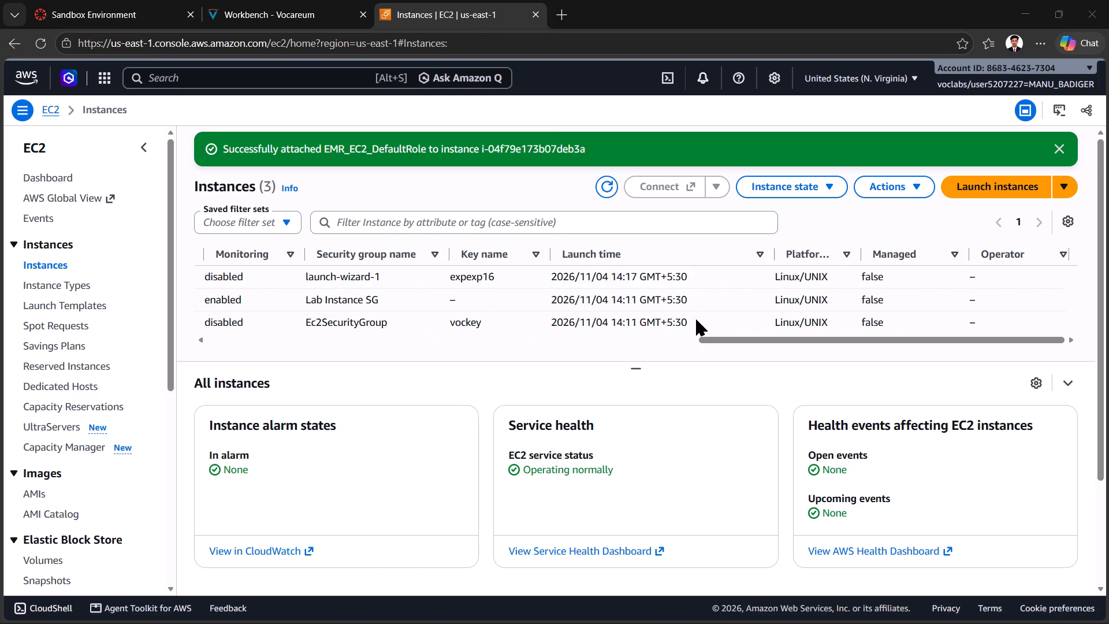
scroll(696, 320, left, 4)
scroll(696, 320, right, 9)
scroll(525, 301, right, 1)
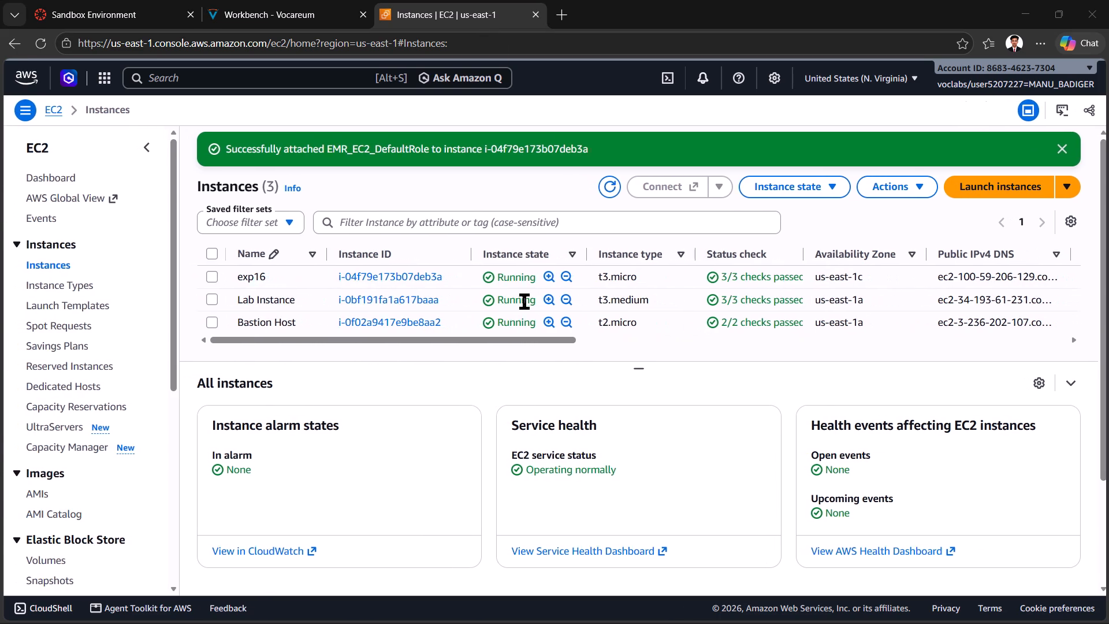
scroll(523, 301, right, 1)
click(367, 277)
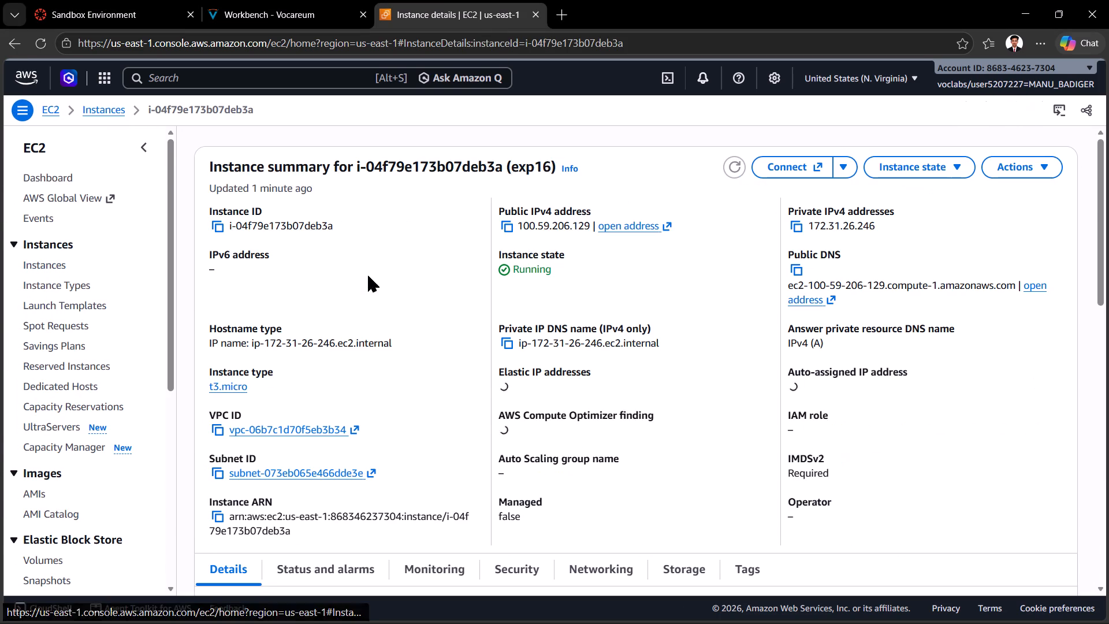
click(504, 234)
click(505, 230)
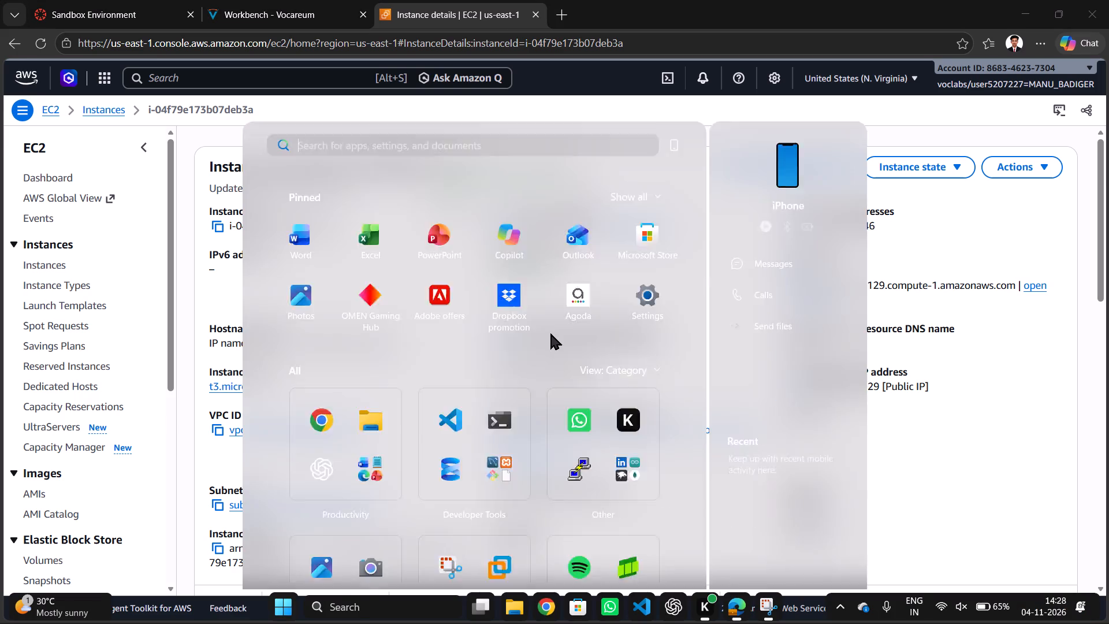
Open PuTTY and enter the copied public address 100.59.206.129 as the SSH host name.
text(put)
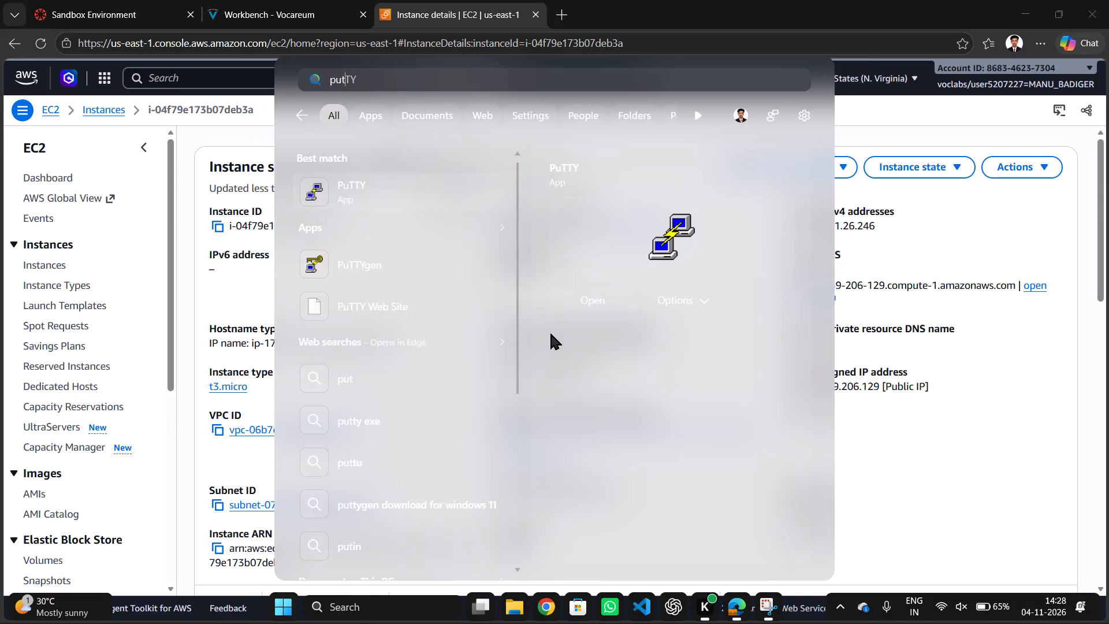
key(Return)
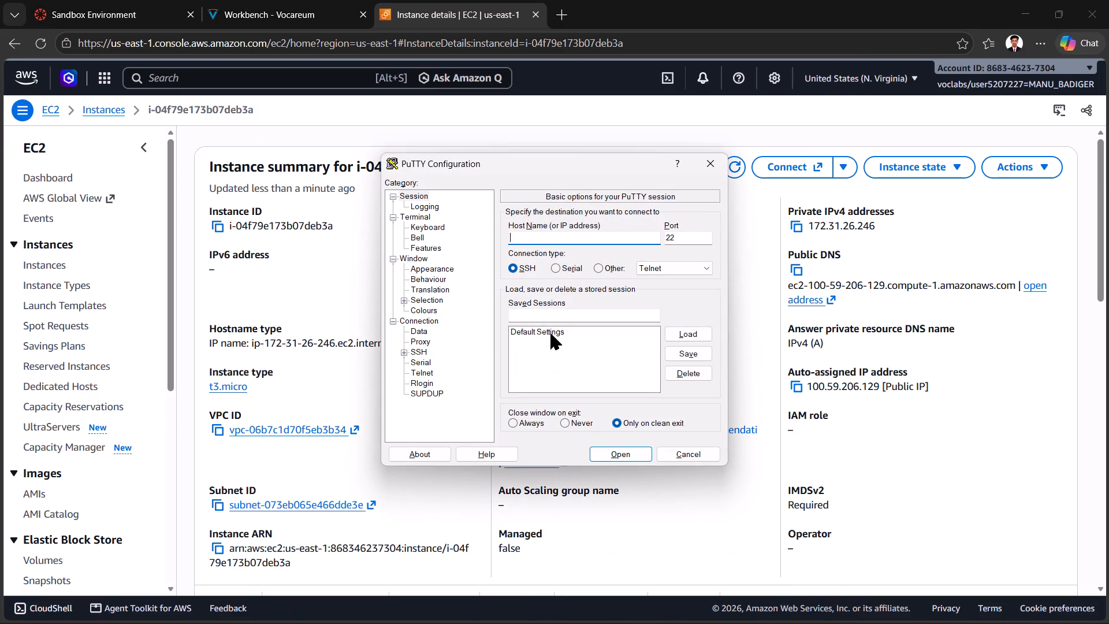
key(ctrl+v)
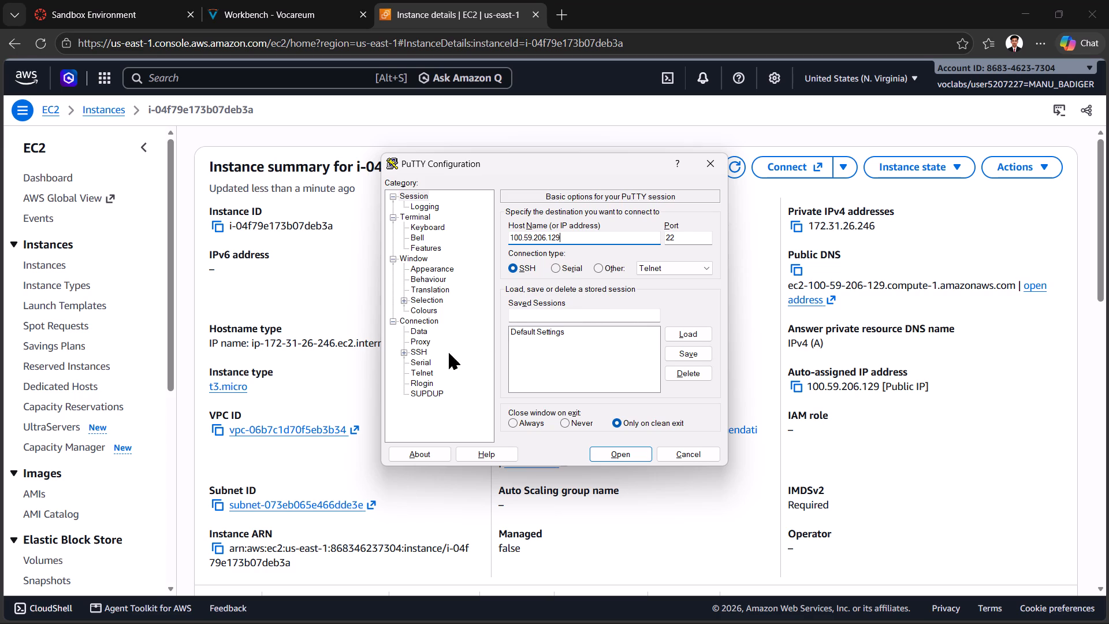
Set expexp16.ppk from the Downloads folder as the private key file in the SSH authentication credentials.
click(403, 355)
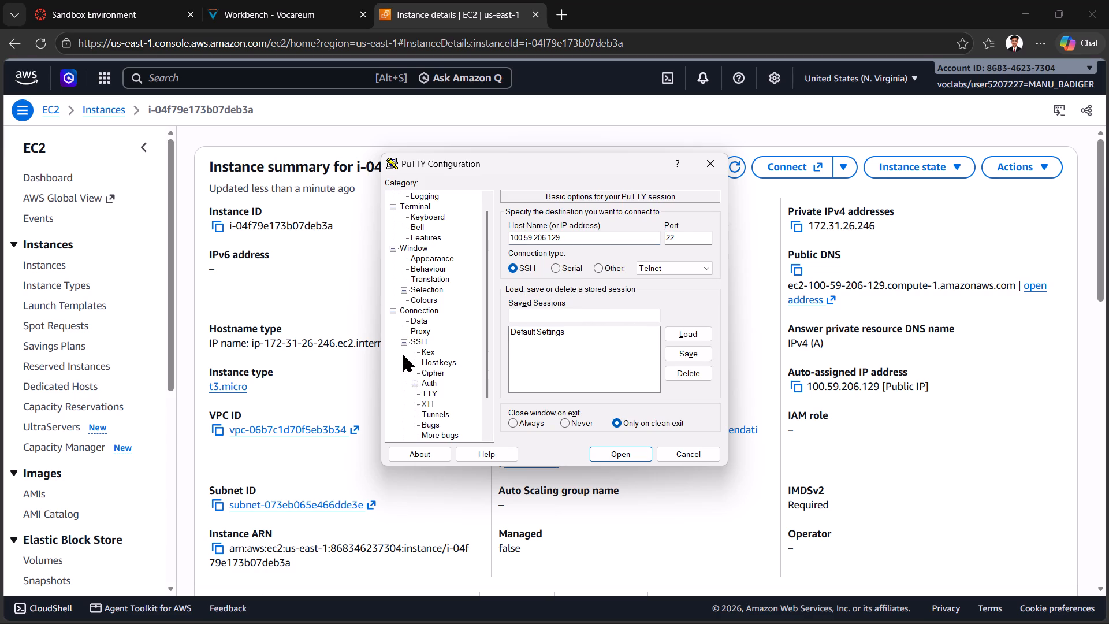
click(415, 384)
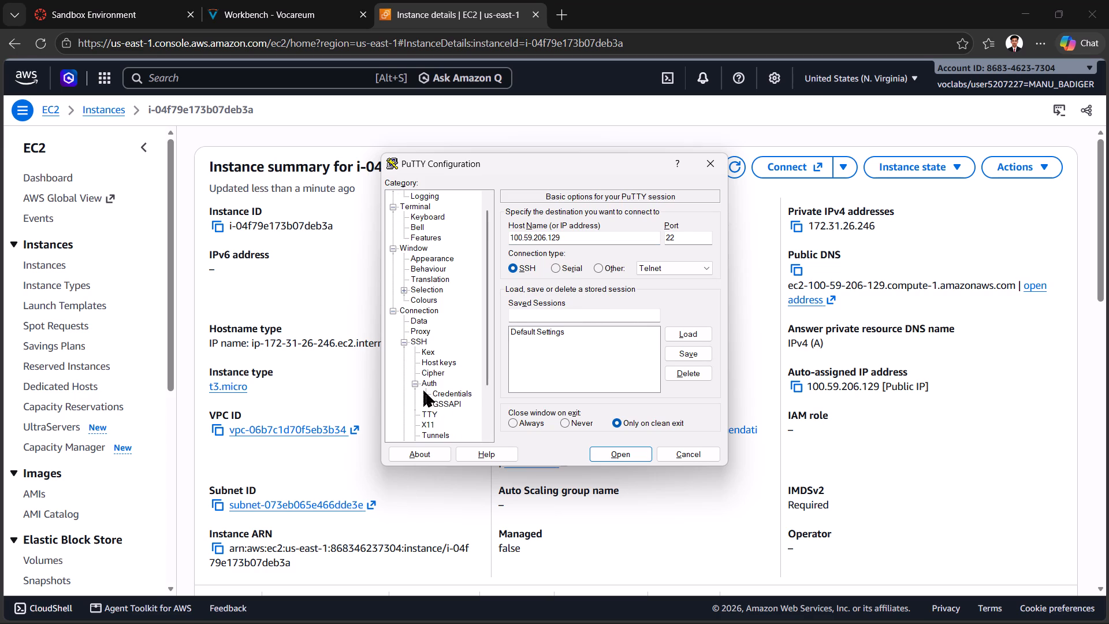
click(441, 391)
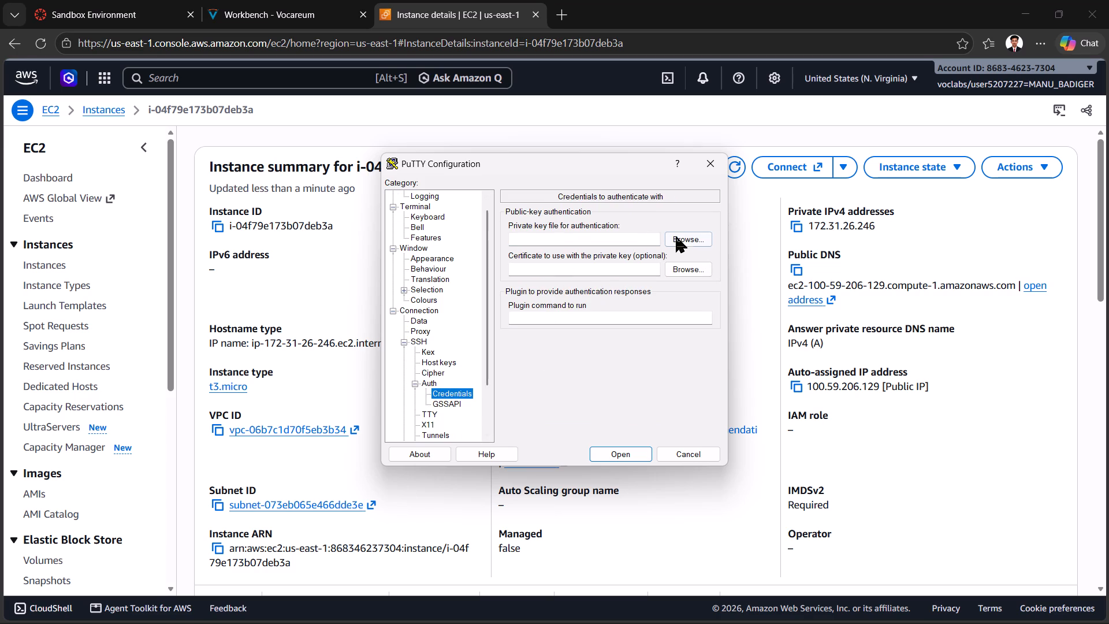
click(687, 242)
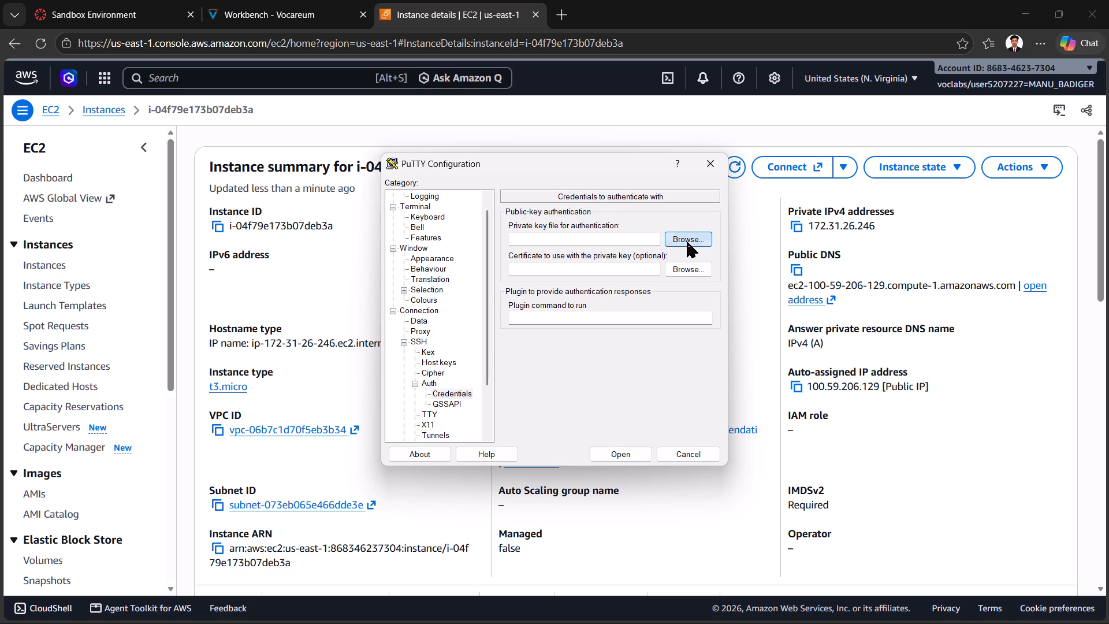
double_click(628, 309)
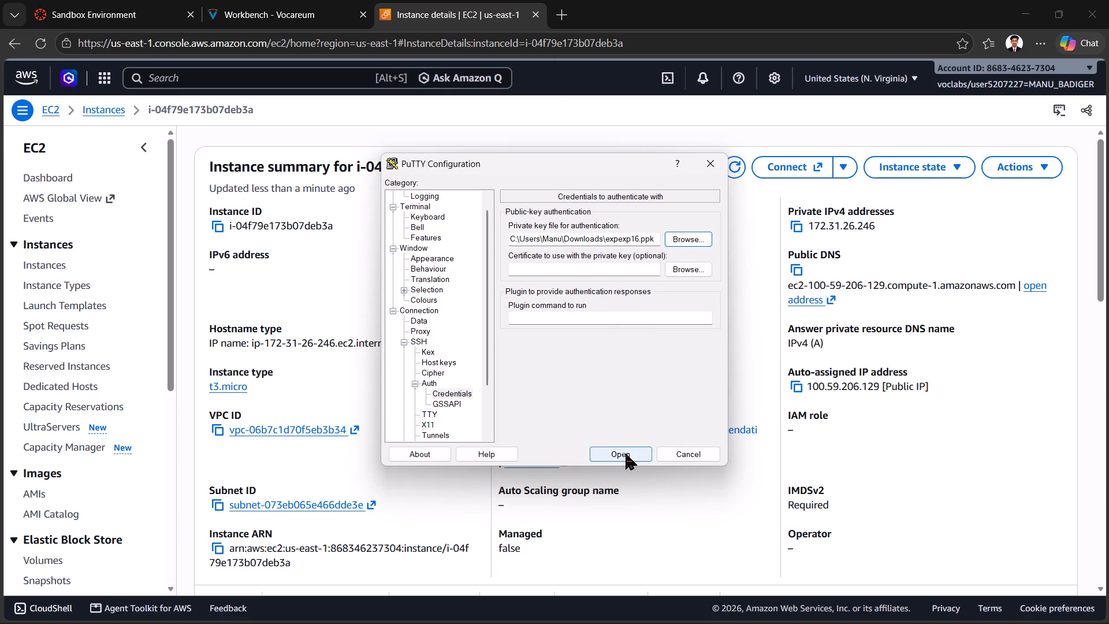
Open the SSH session to the instance and accept the server's host key.
click(626, 454)
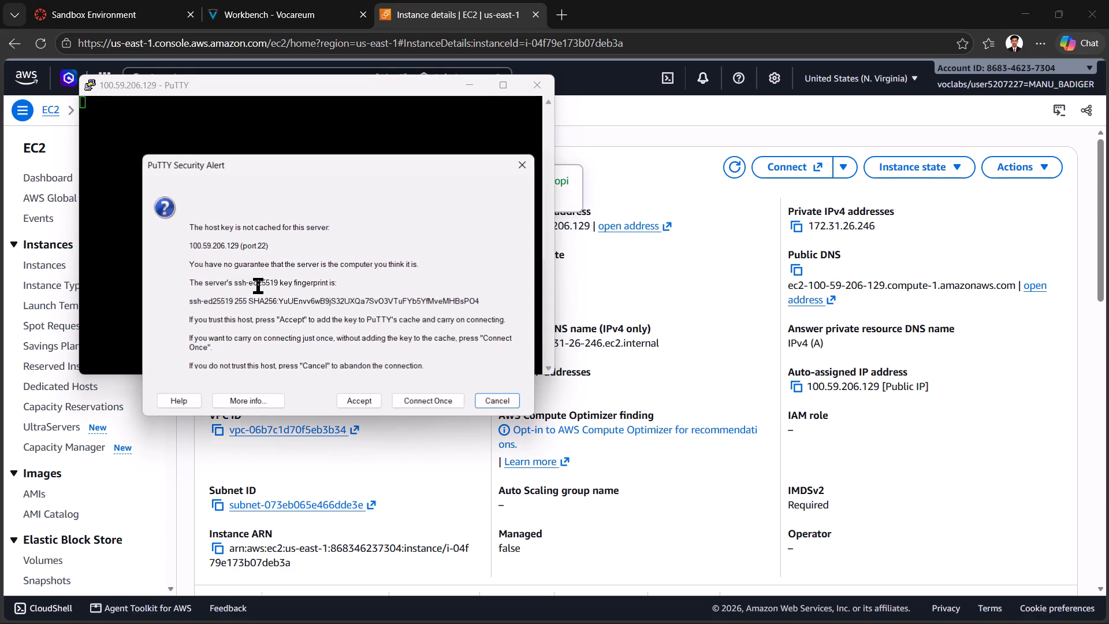
click(370, 404)
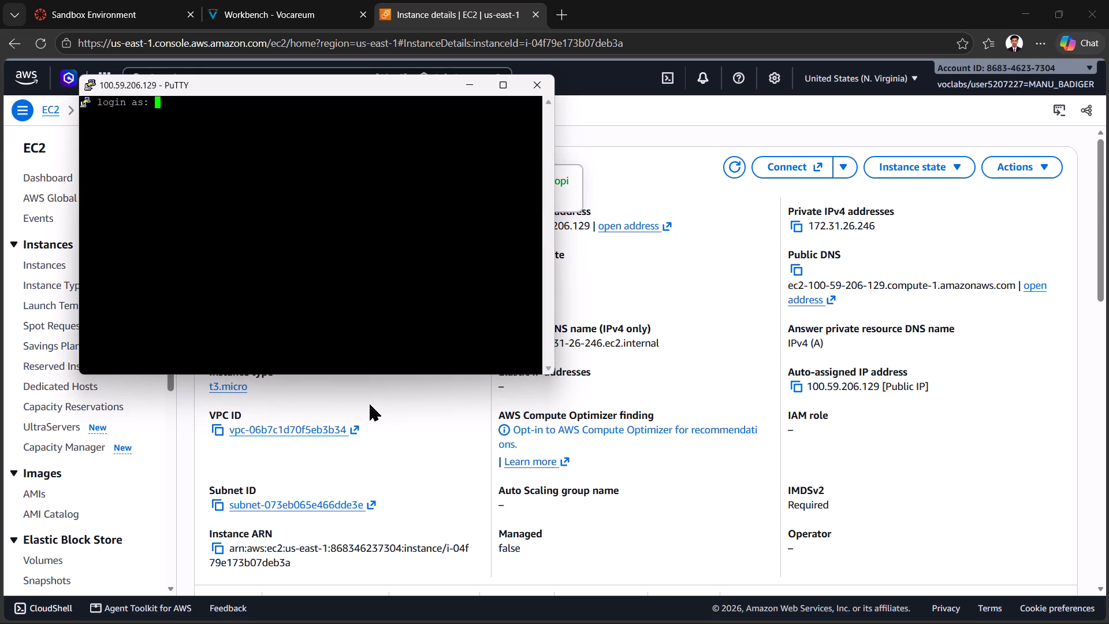
Enter the login name beginning with ec2 in the PuTTY session.
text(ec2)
Switch to the PuTTY session for exp16 and log in as ec2-user.
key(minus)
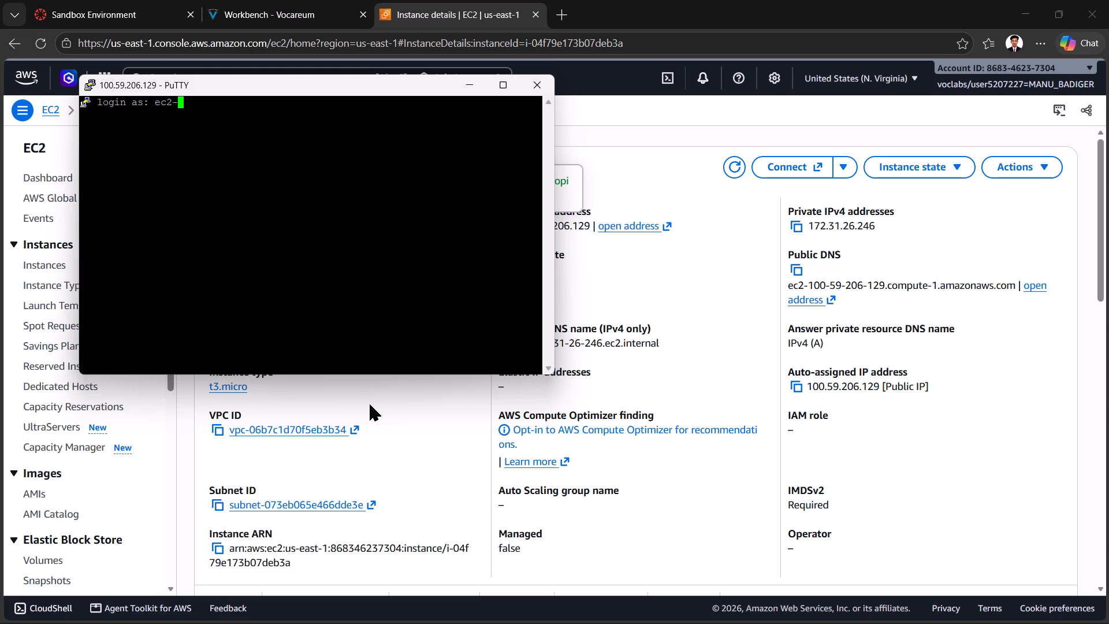
text(user)
key(Return)
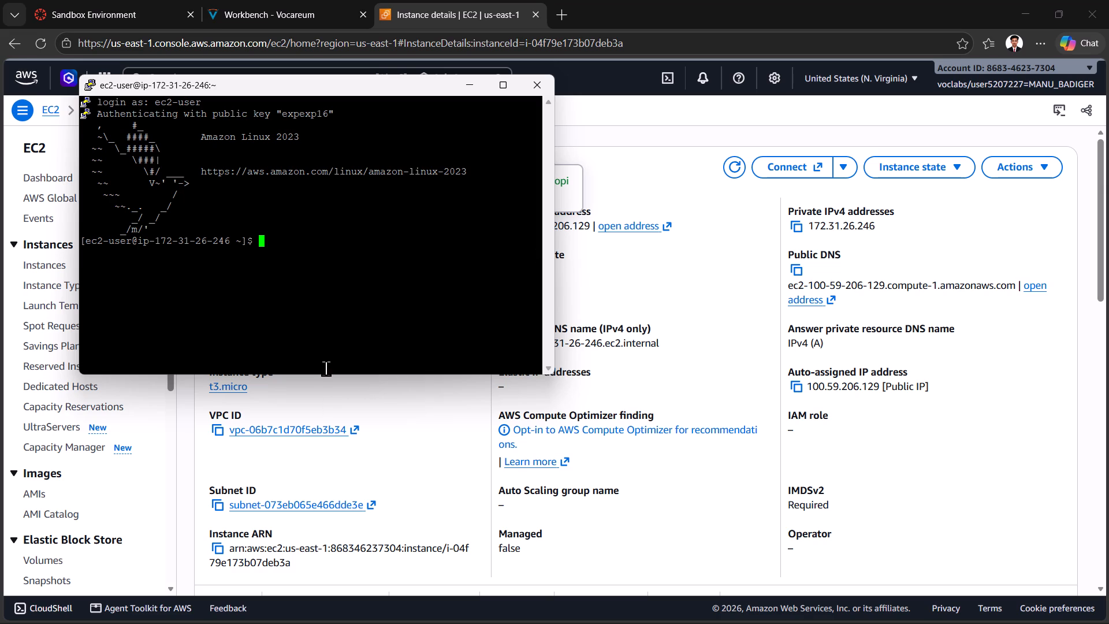
Enlarge the PuTTY terminal window in both height and width to make more room for command output.
drag(319, 374, 323, 422)
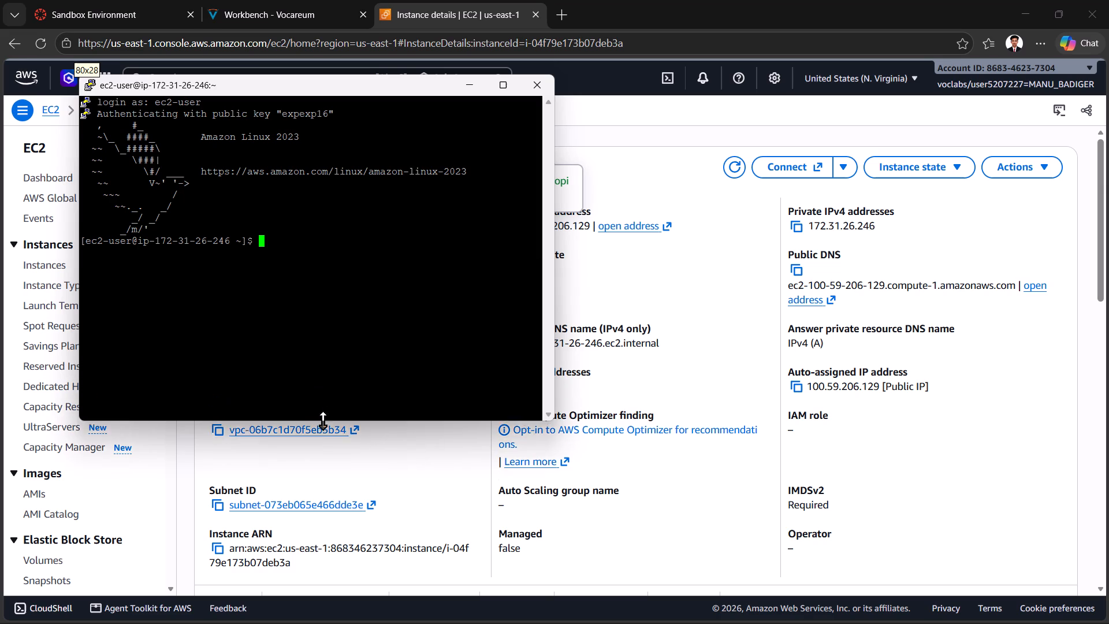
drag(323, 422, 327, 456)
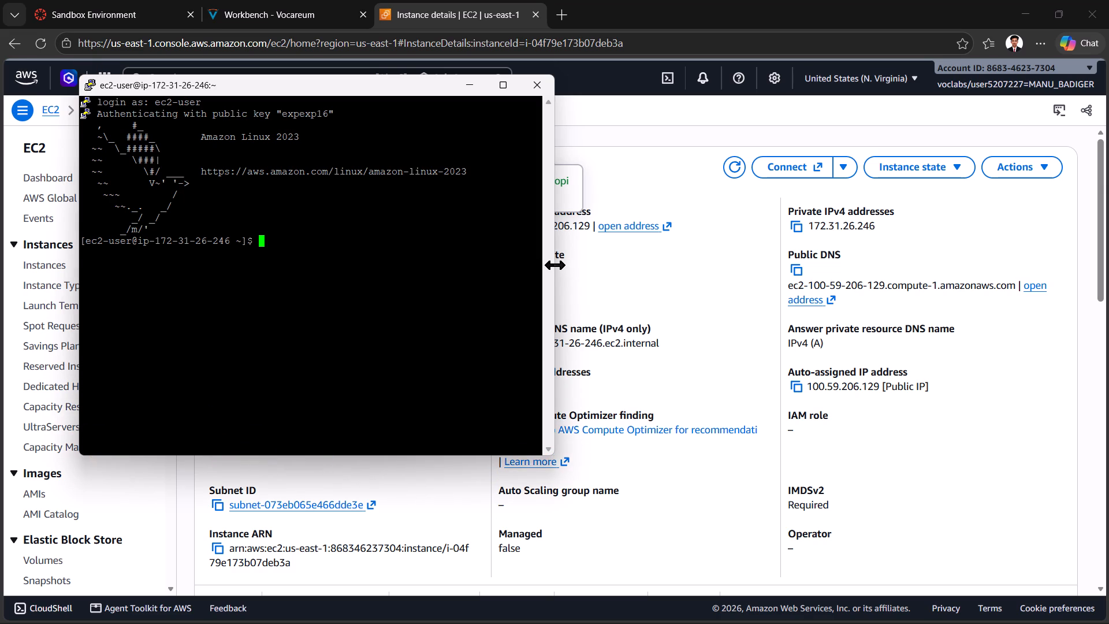
drag(554, 265, 687, 262)
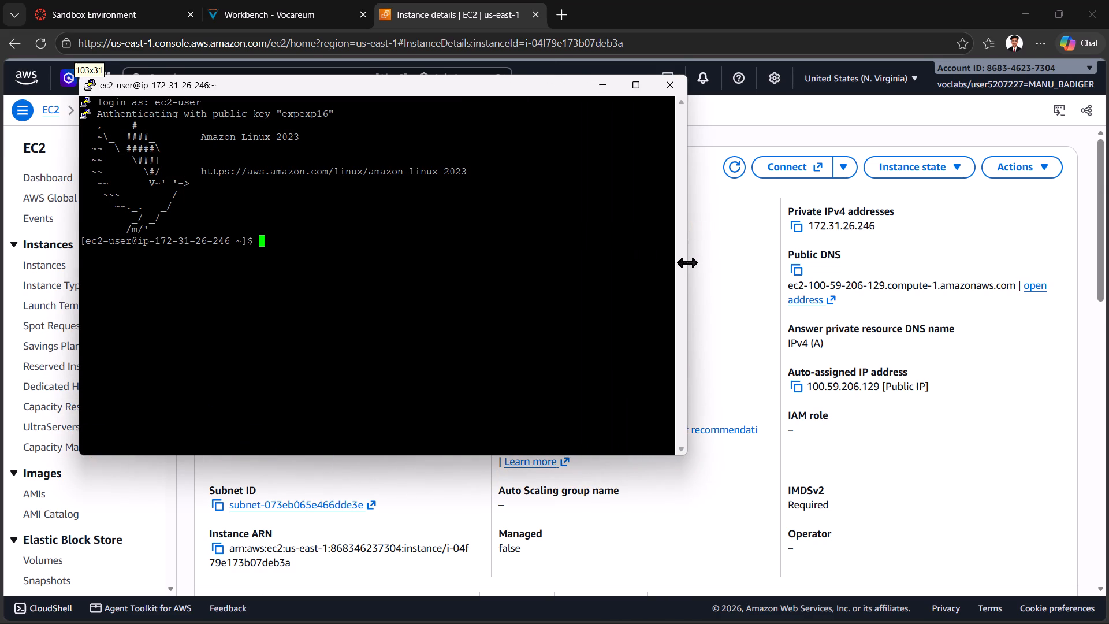
drag(687, 262, 724, 272)
Check the installed AWS CLI version on the instance by running aws --version in the terminal.
click(337, 239)
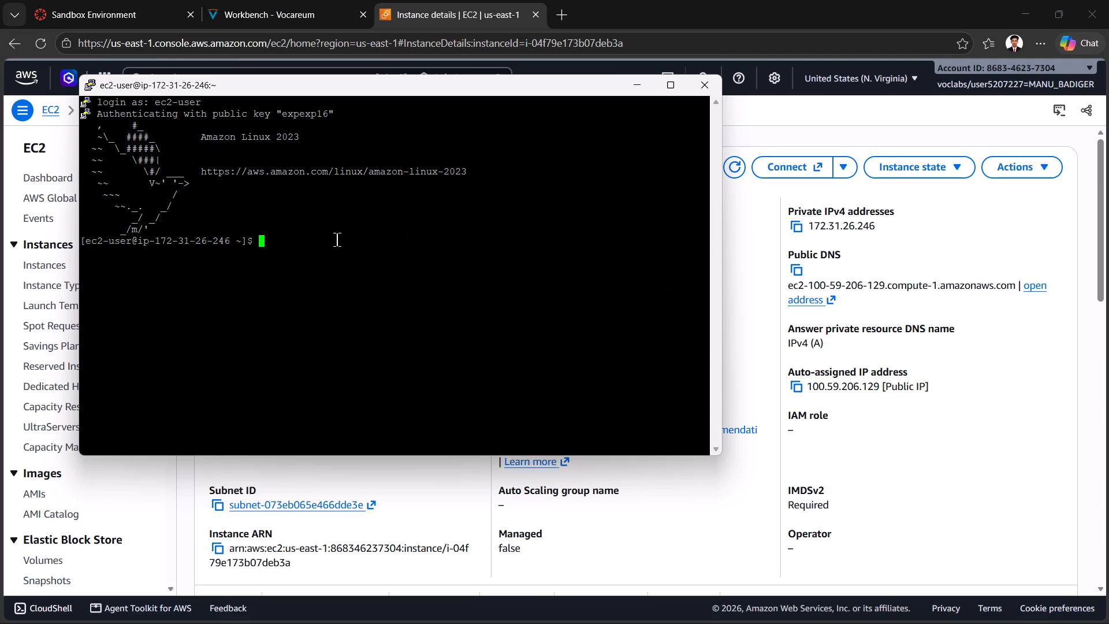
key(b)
key(BackSpace)
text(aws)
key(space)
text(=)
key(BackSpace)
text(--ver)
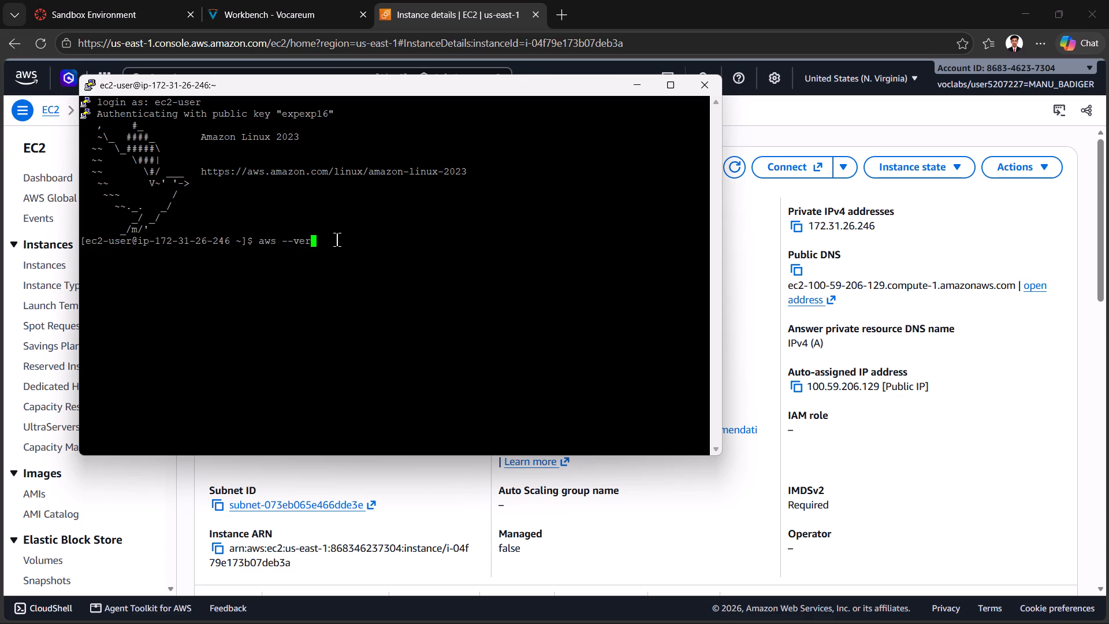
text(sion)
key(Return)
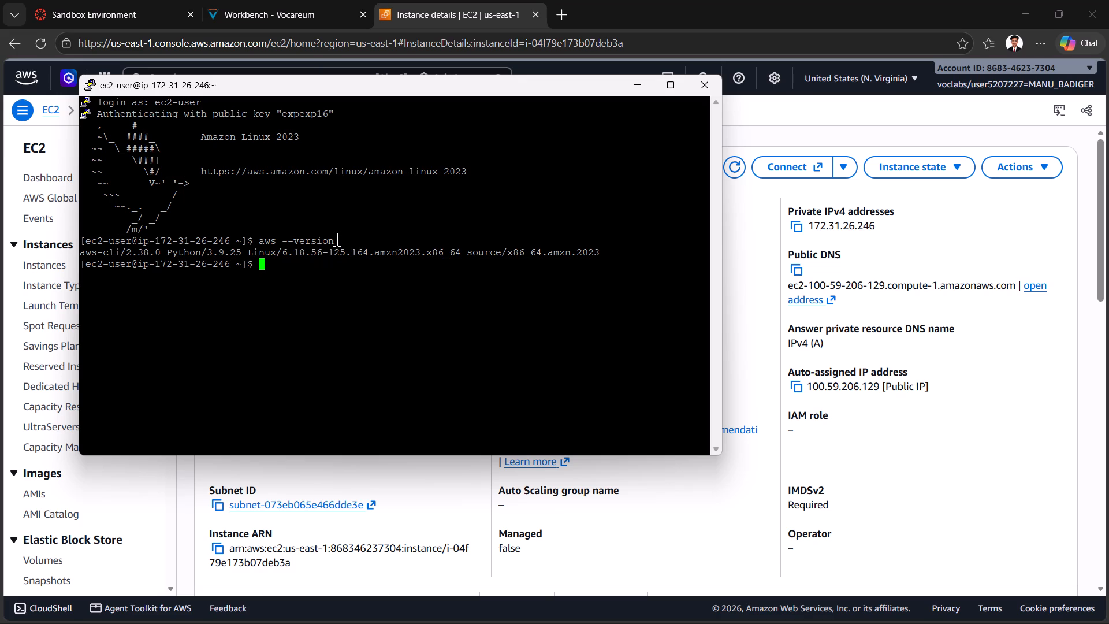
List the account's S3 buckets from the instance by running aws s3 ls.
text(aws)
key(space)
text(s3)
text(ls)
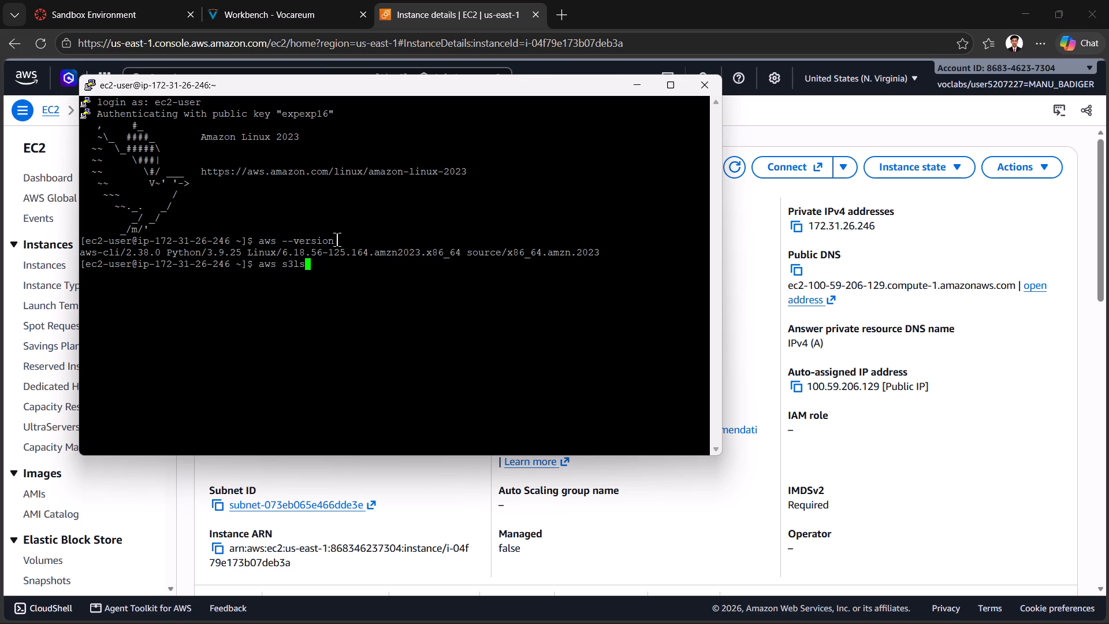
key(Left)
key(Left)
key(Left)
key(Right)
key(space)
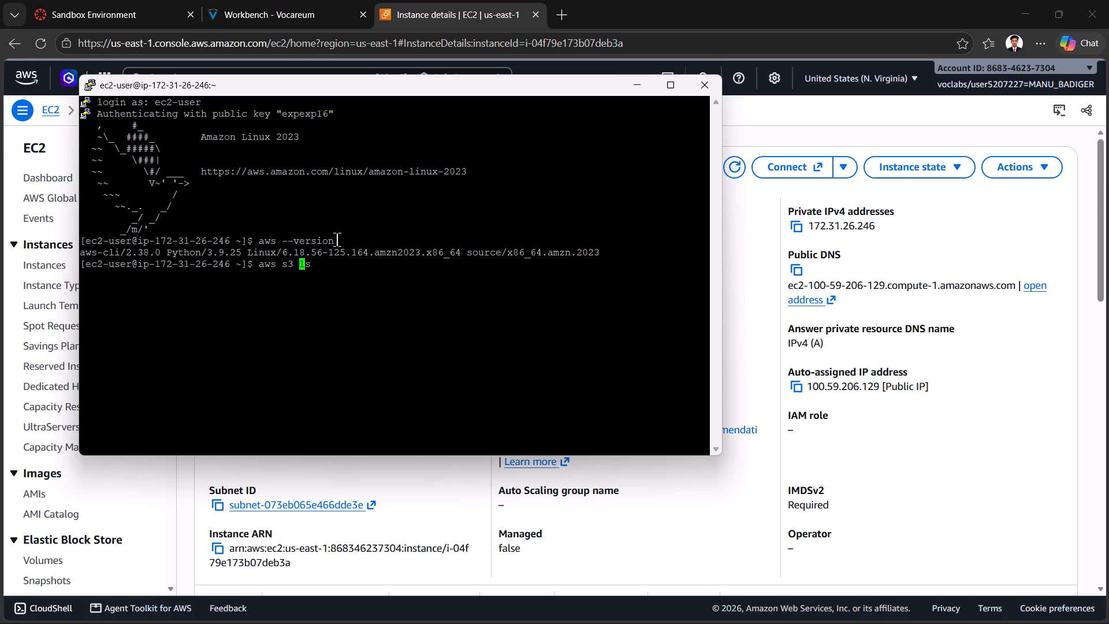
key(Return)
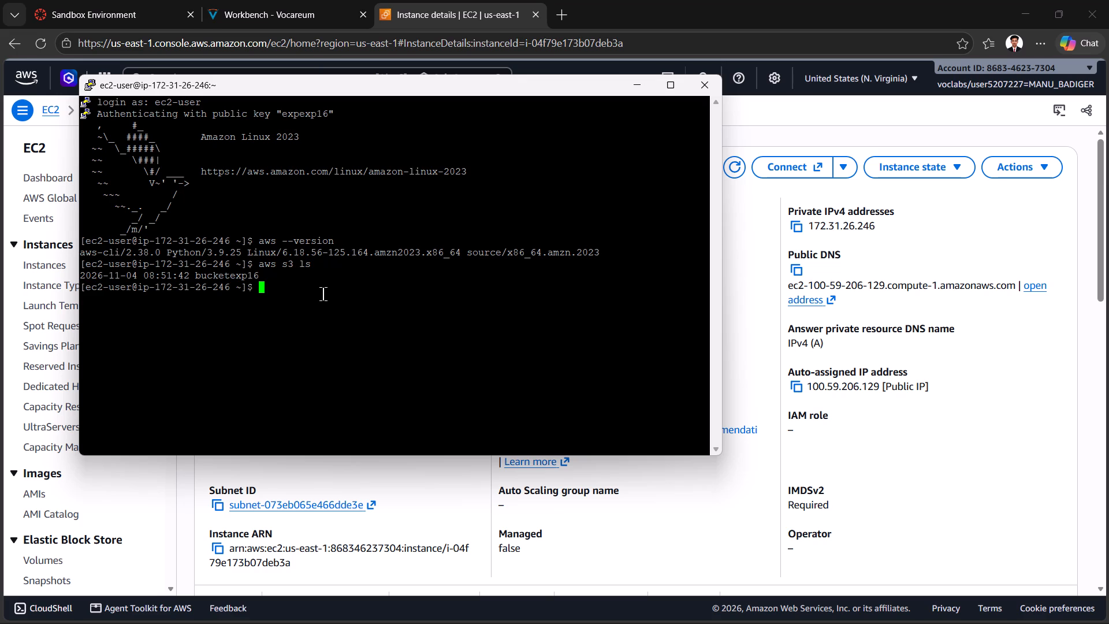
List the contents of bucketexp16 with the command aws s3 ls s3://bucketexp16/.
text(aws s3)
key(space)
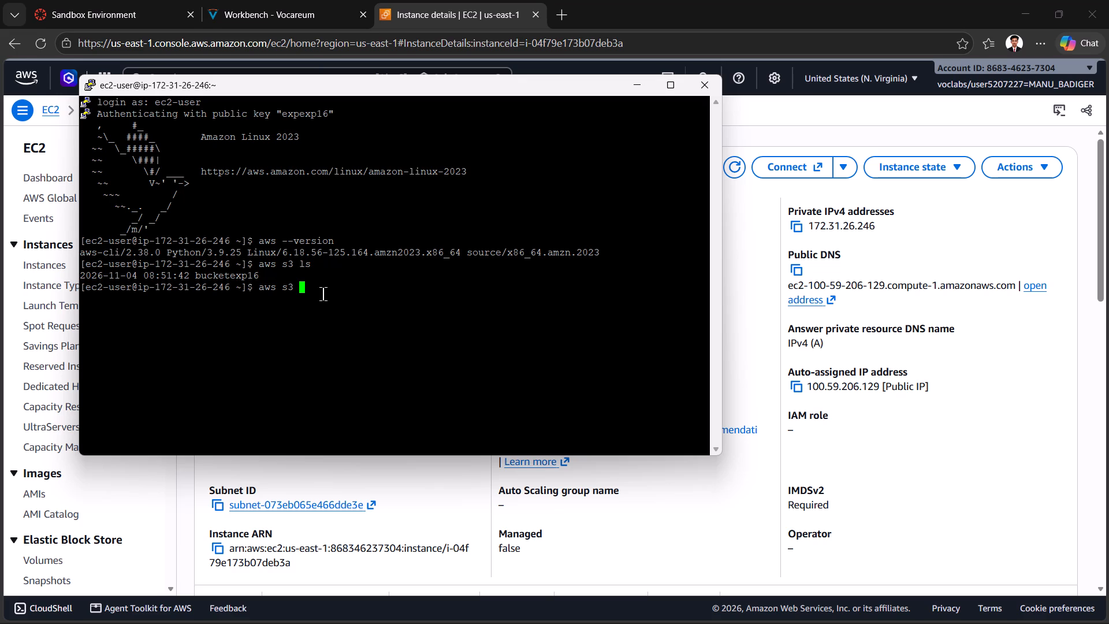
text(ls)
key(space)
key(s)
key(3)
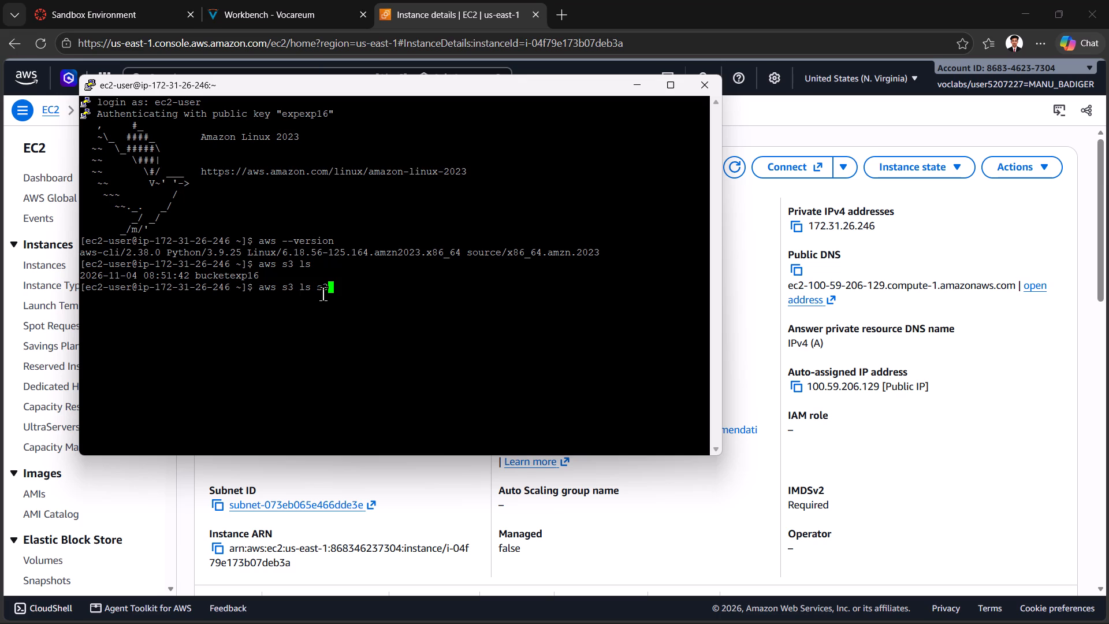
key(slash)
key(BackSpace)
key(shift+colon)
text(//)
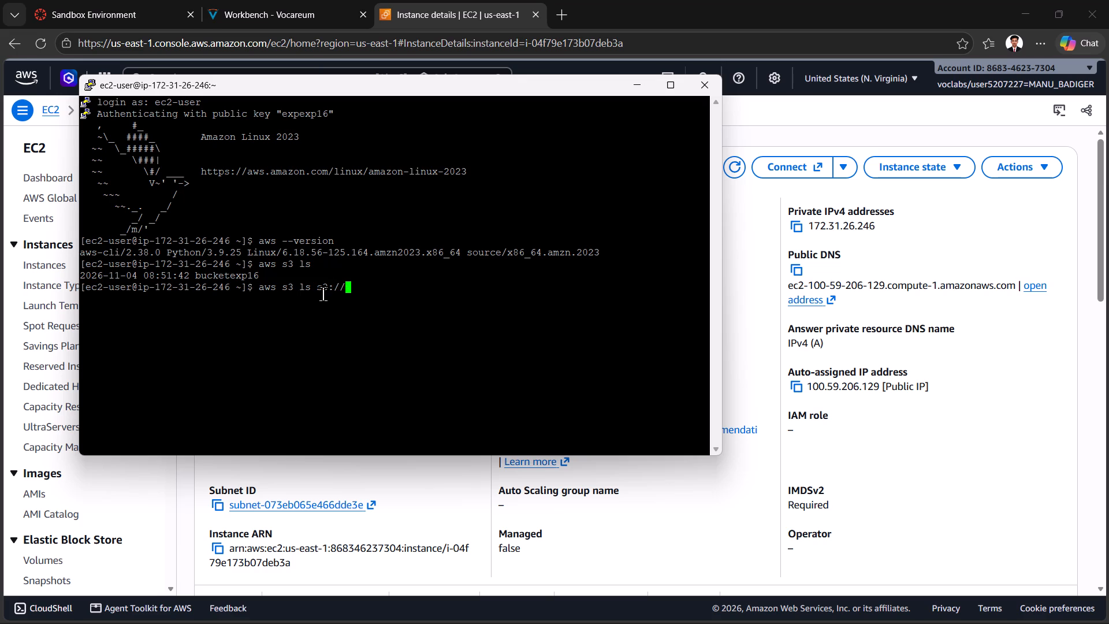
text(bucket)
text(exp)
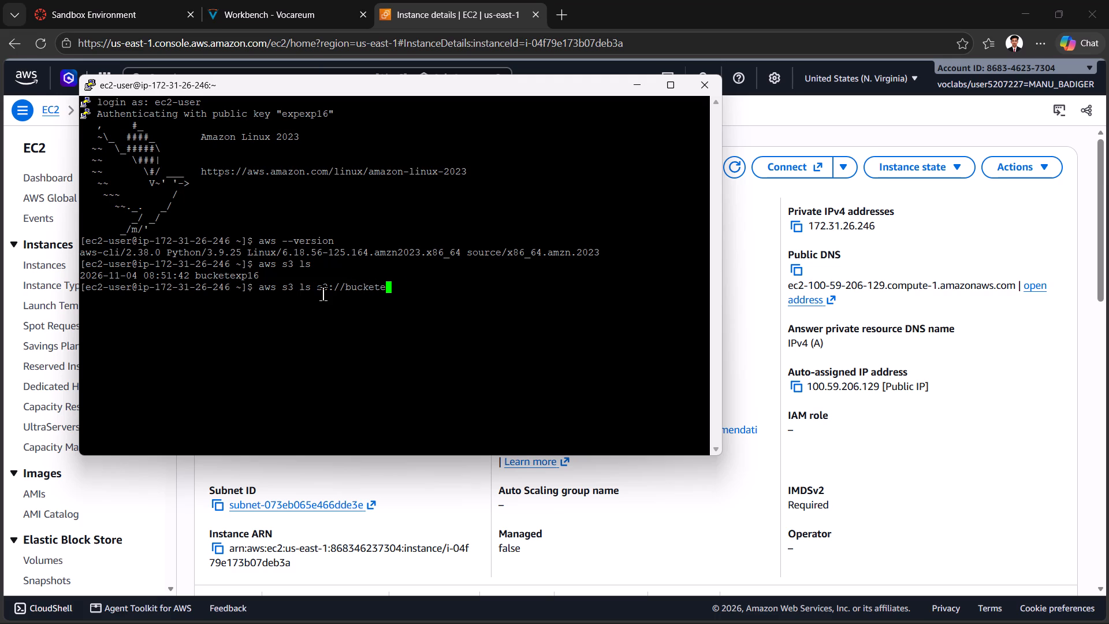
text(16)
key(slash)
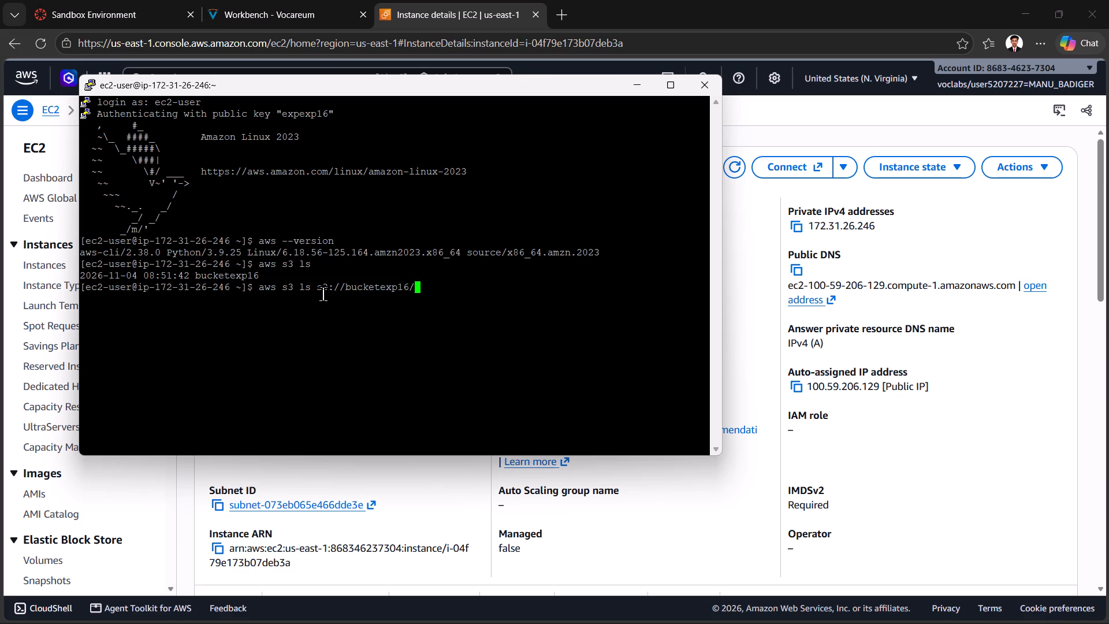
key(Return)
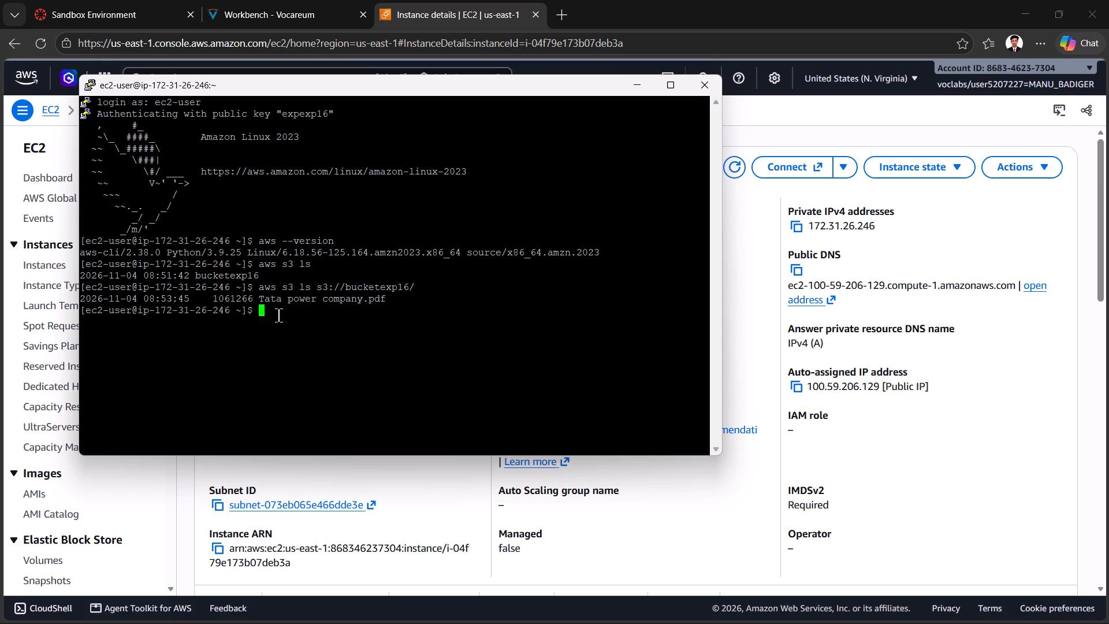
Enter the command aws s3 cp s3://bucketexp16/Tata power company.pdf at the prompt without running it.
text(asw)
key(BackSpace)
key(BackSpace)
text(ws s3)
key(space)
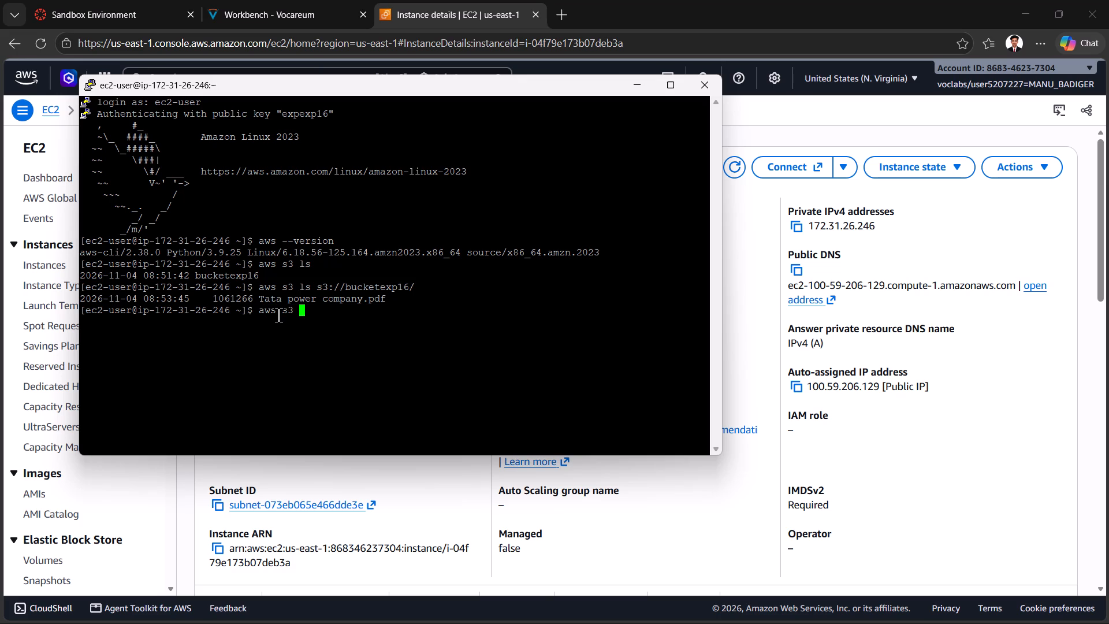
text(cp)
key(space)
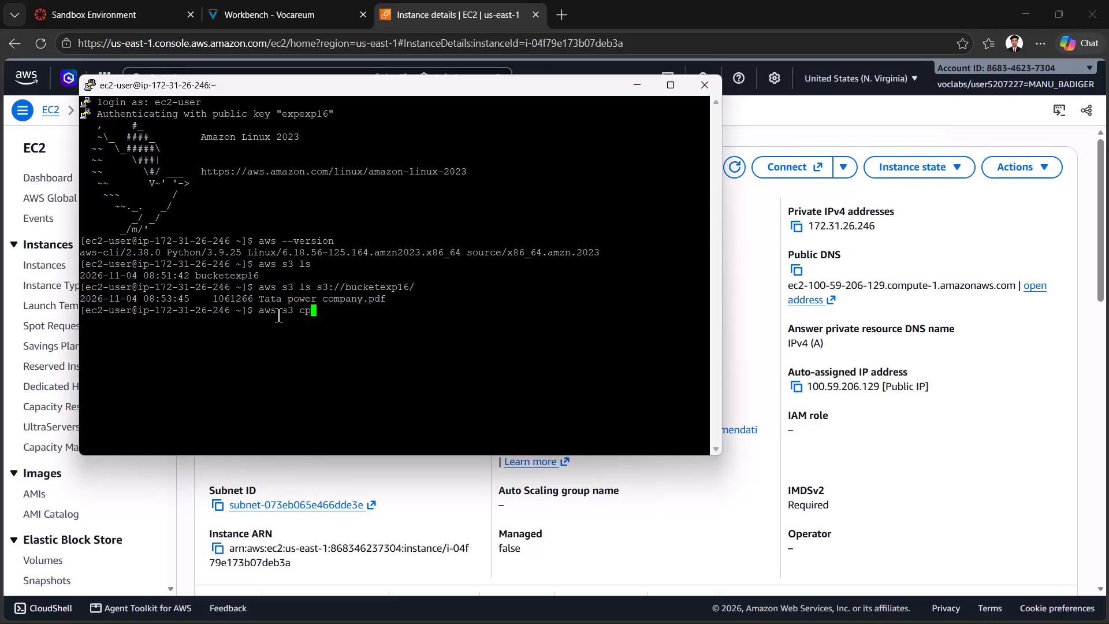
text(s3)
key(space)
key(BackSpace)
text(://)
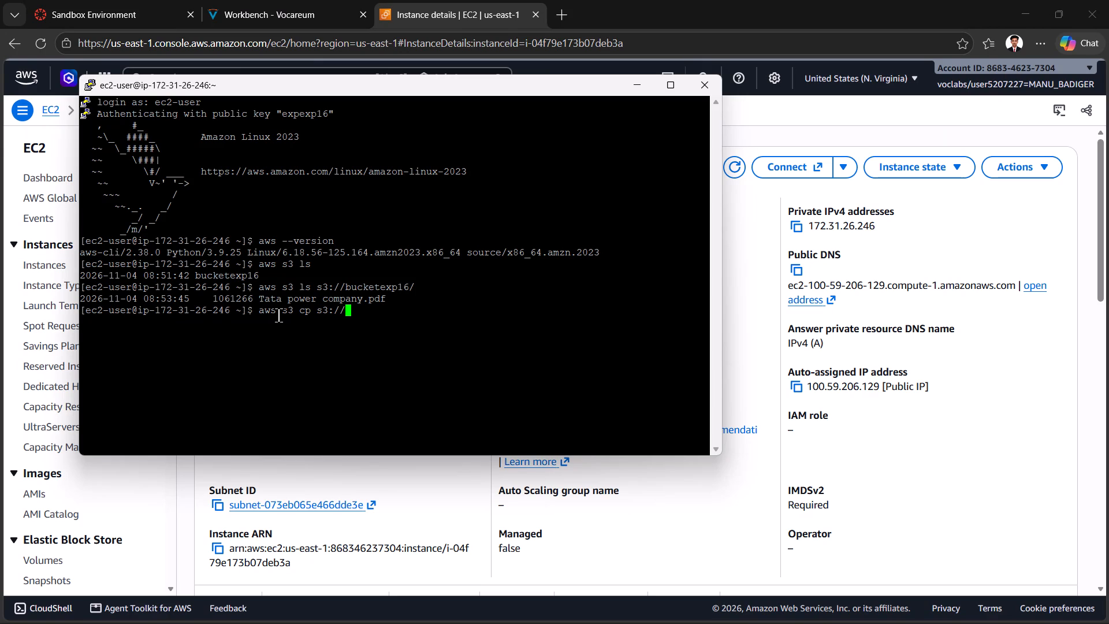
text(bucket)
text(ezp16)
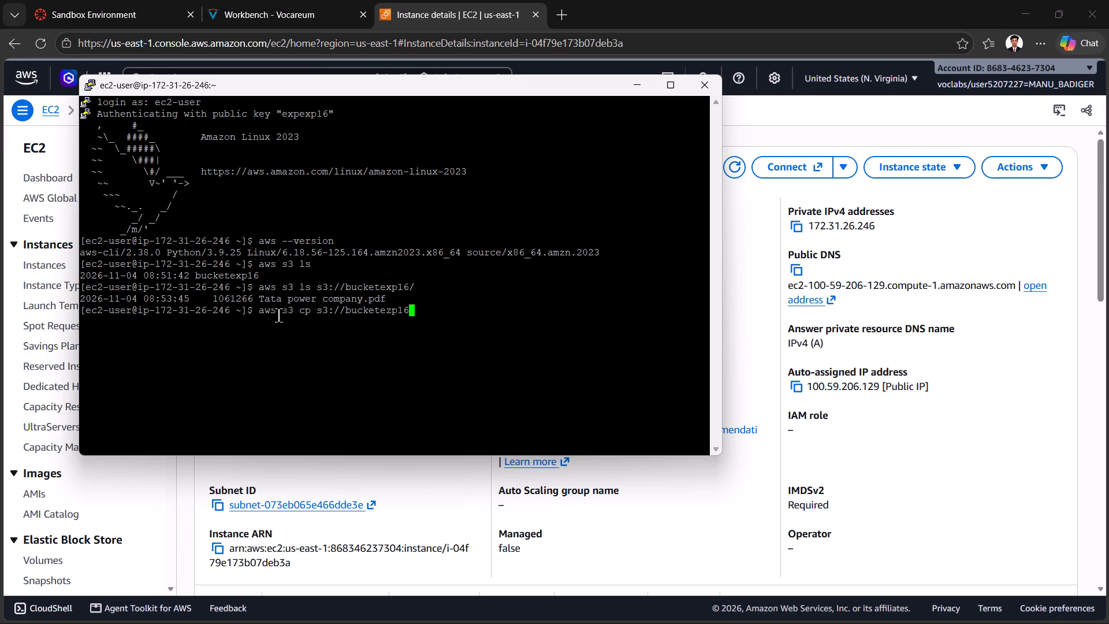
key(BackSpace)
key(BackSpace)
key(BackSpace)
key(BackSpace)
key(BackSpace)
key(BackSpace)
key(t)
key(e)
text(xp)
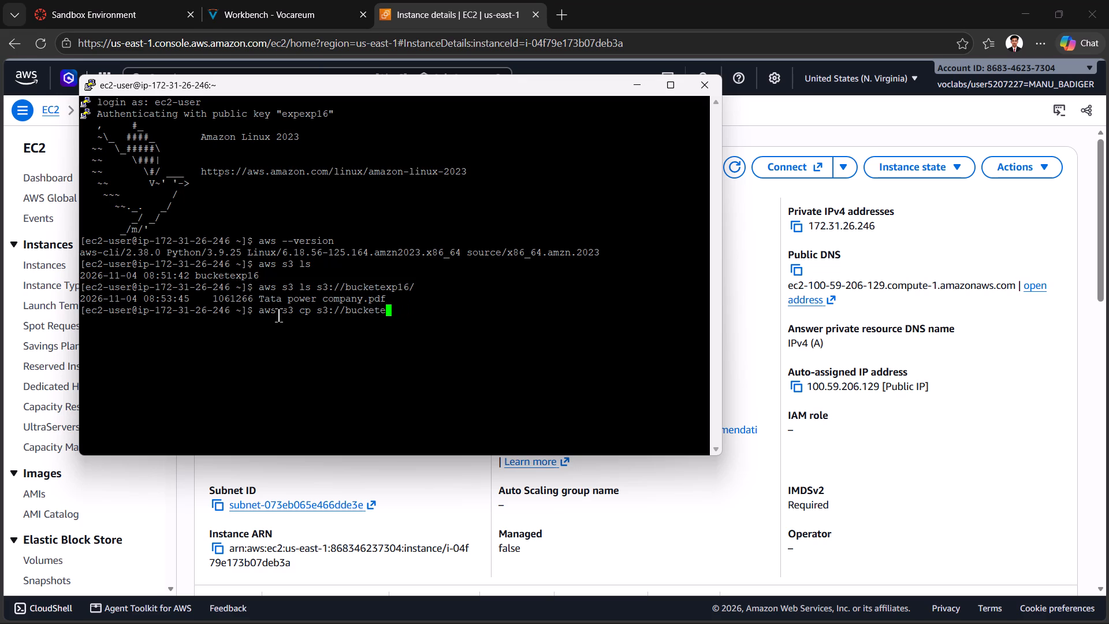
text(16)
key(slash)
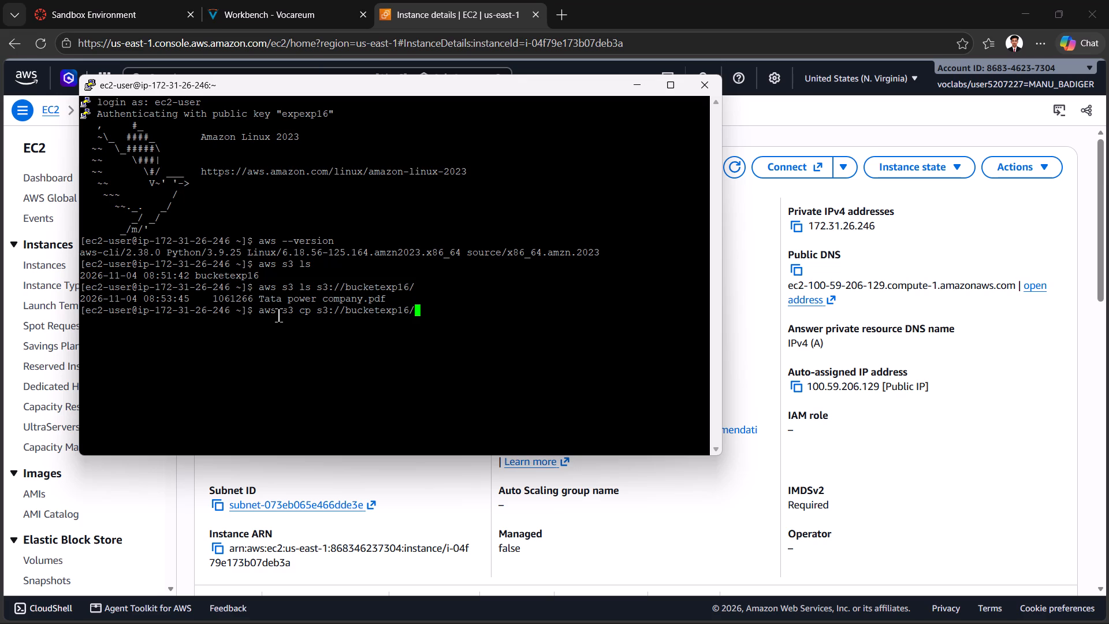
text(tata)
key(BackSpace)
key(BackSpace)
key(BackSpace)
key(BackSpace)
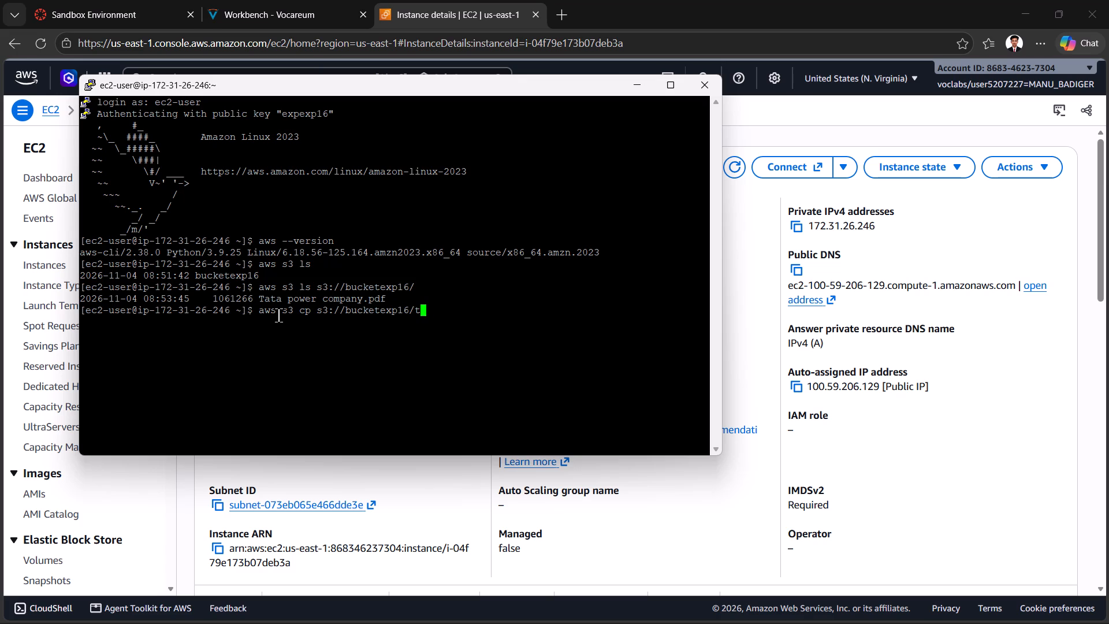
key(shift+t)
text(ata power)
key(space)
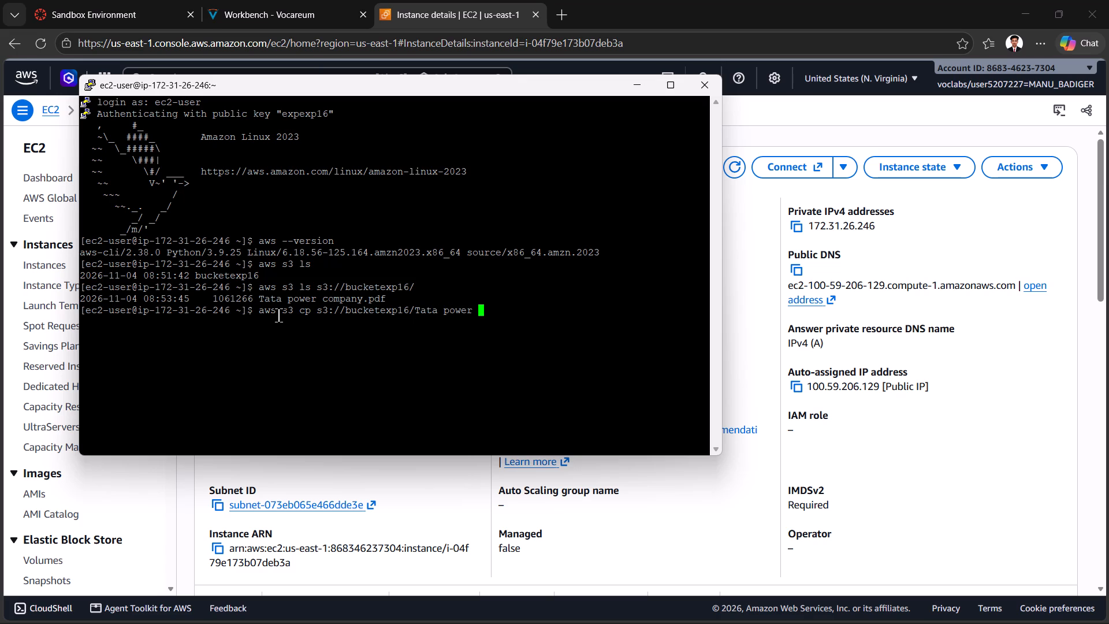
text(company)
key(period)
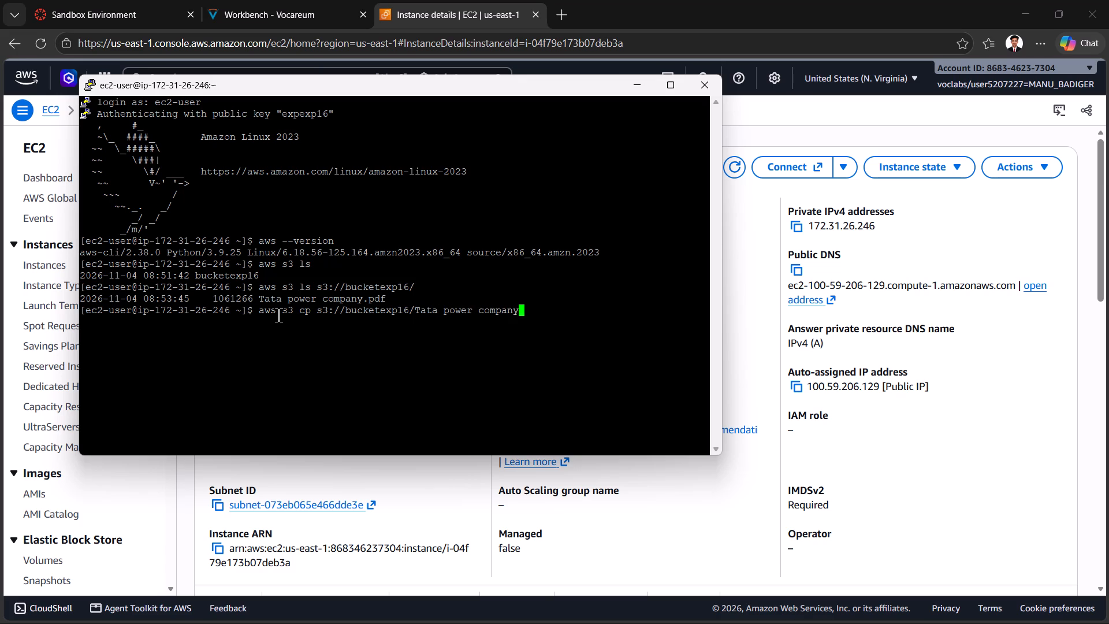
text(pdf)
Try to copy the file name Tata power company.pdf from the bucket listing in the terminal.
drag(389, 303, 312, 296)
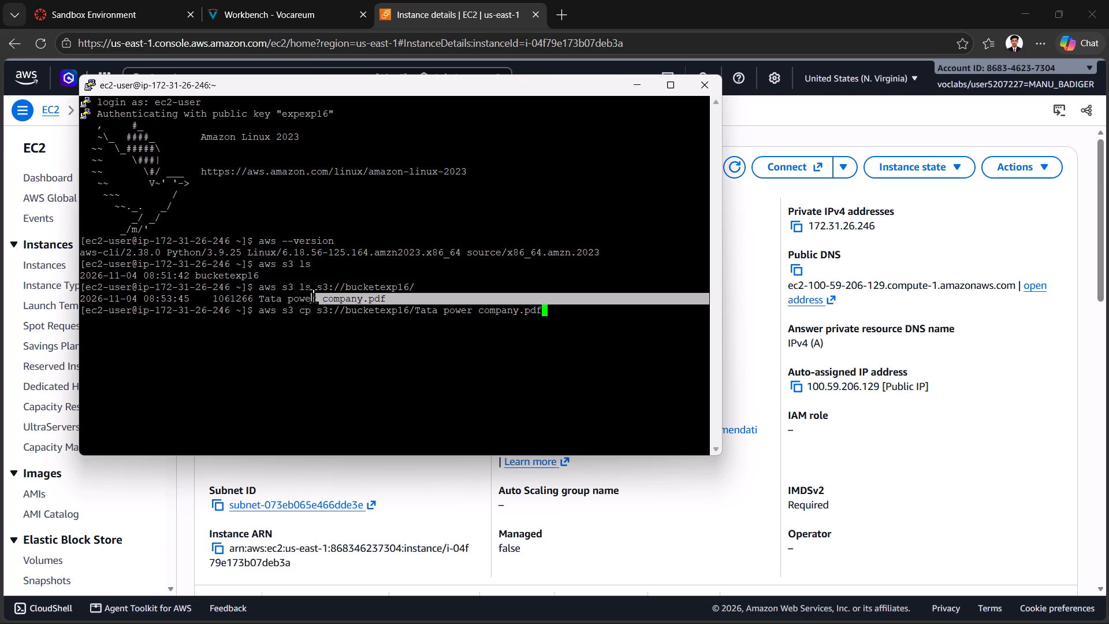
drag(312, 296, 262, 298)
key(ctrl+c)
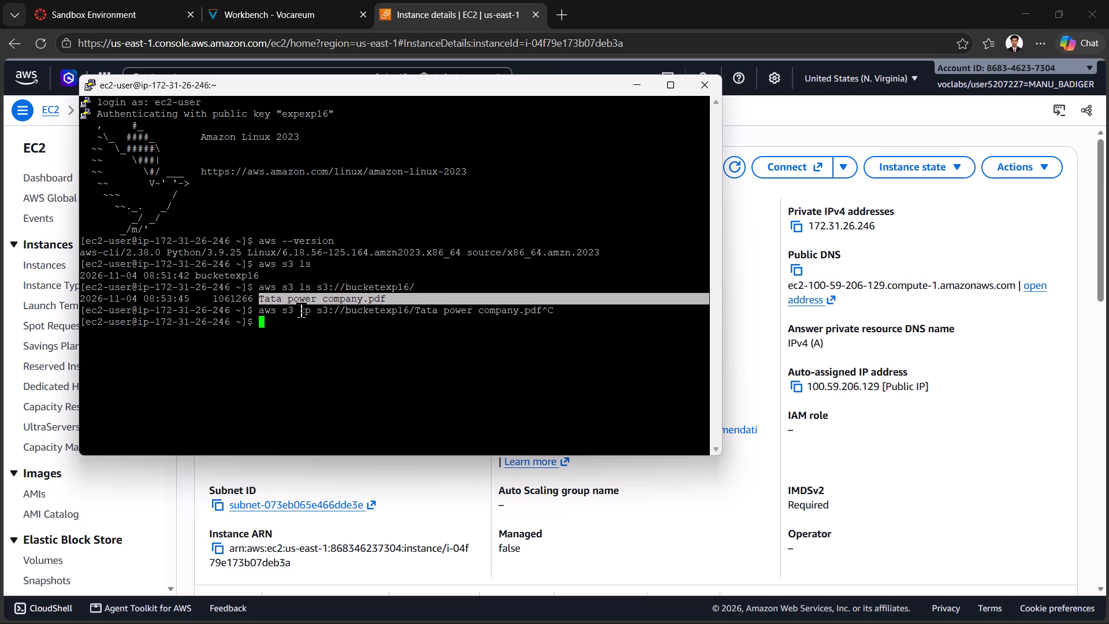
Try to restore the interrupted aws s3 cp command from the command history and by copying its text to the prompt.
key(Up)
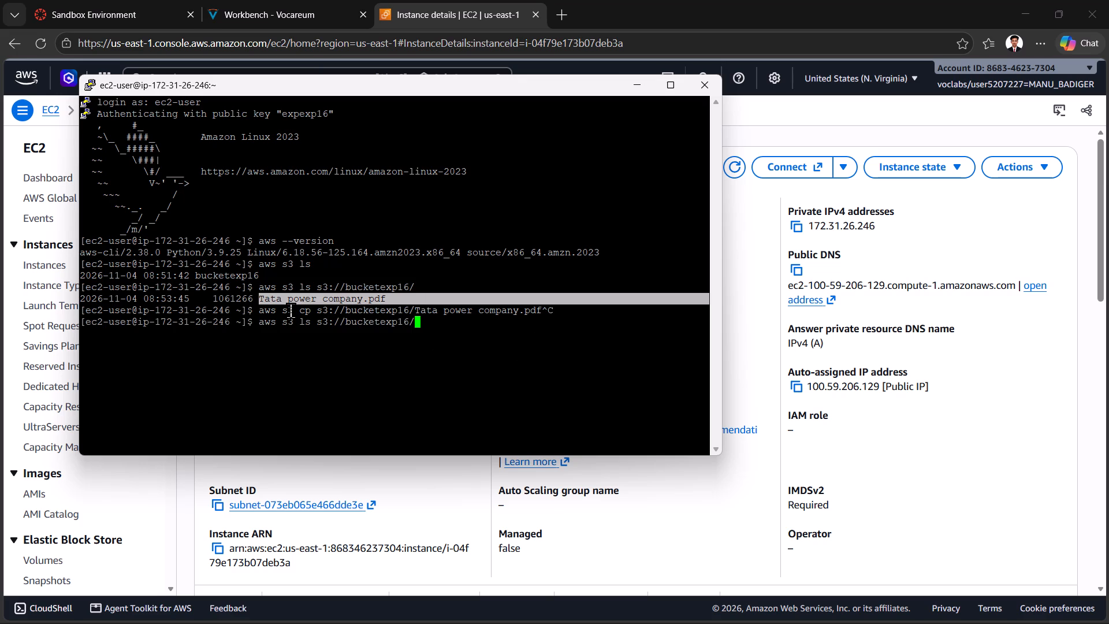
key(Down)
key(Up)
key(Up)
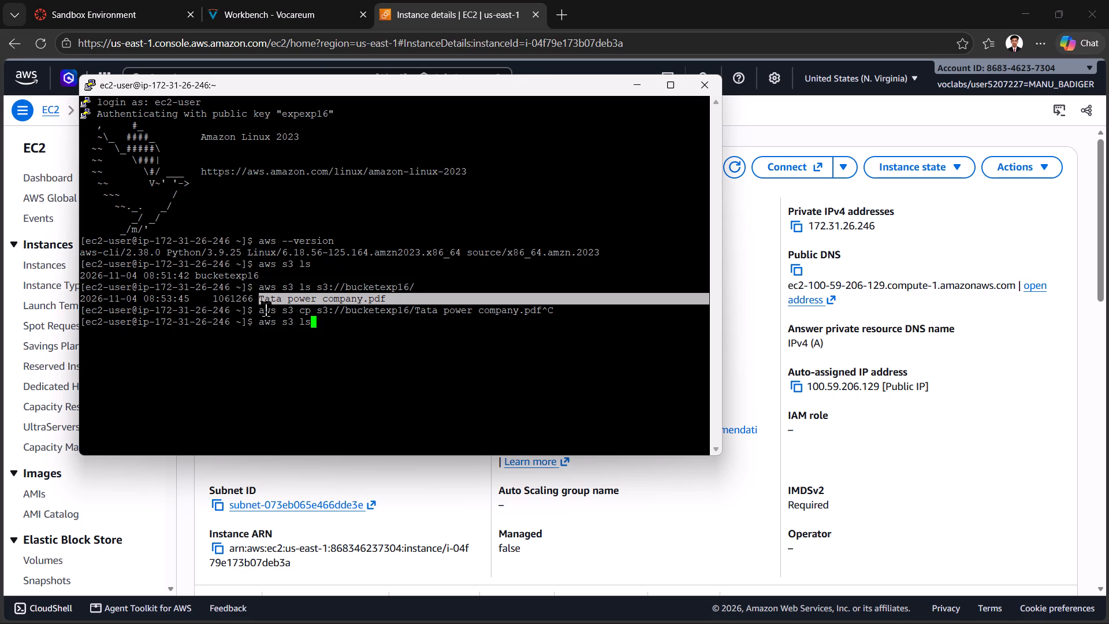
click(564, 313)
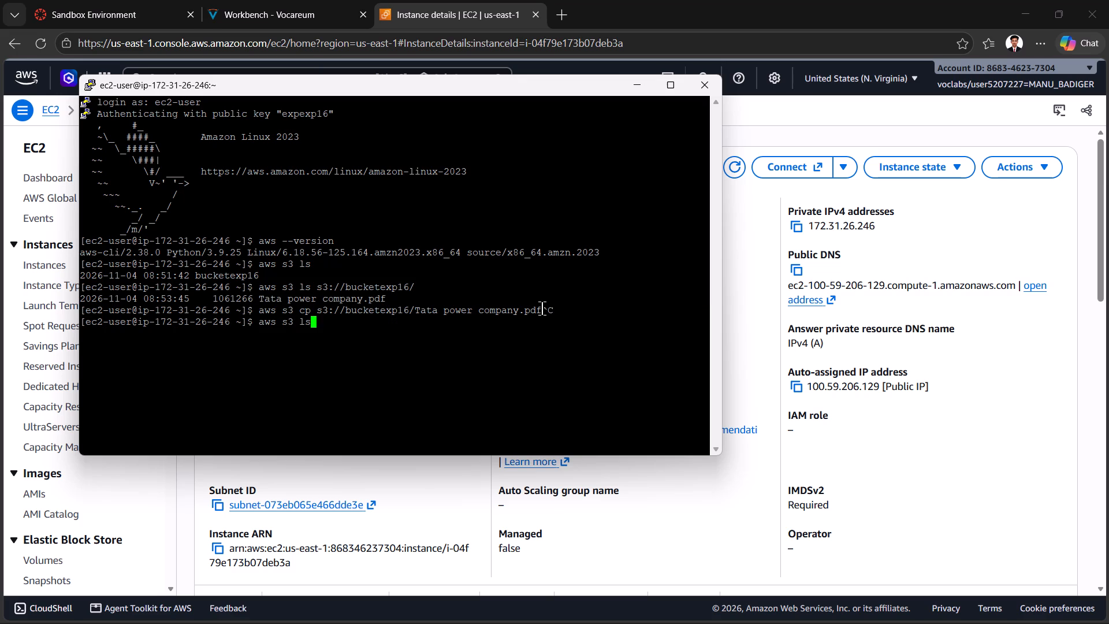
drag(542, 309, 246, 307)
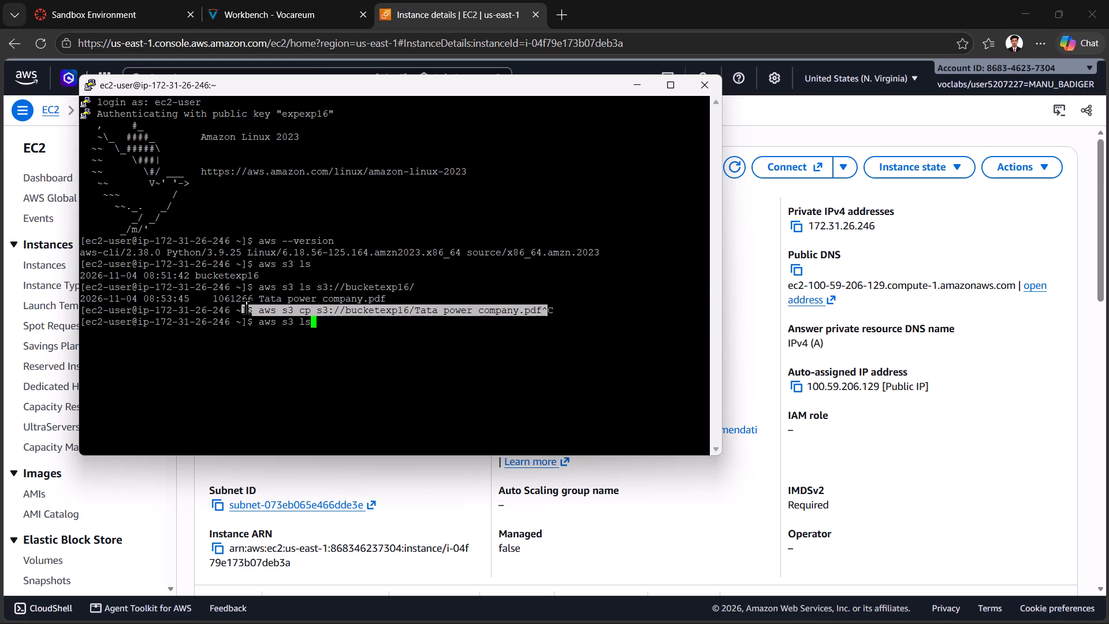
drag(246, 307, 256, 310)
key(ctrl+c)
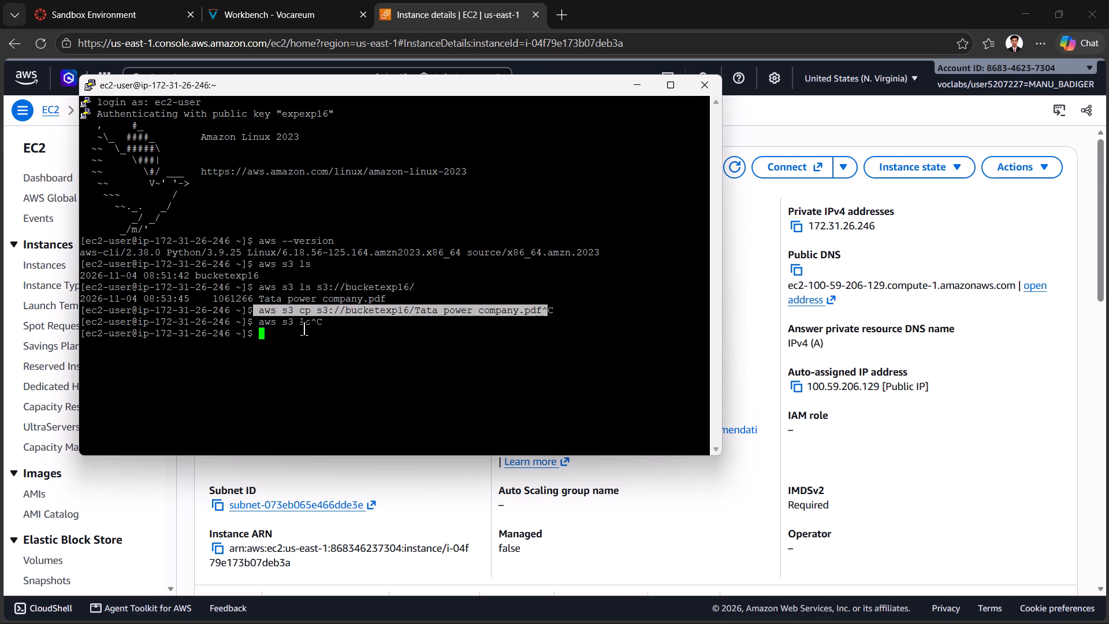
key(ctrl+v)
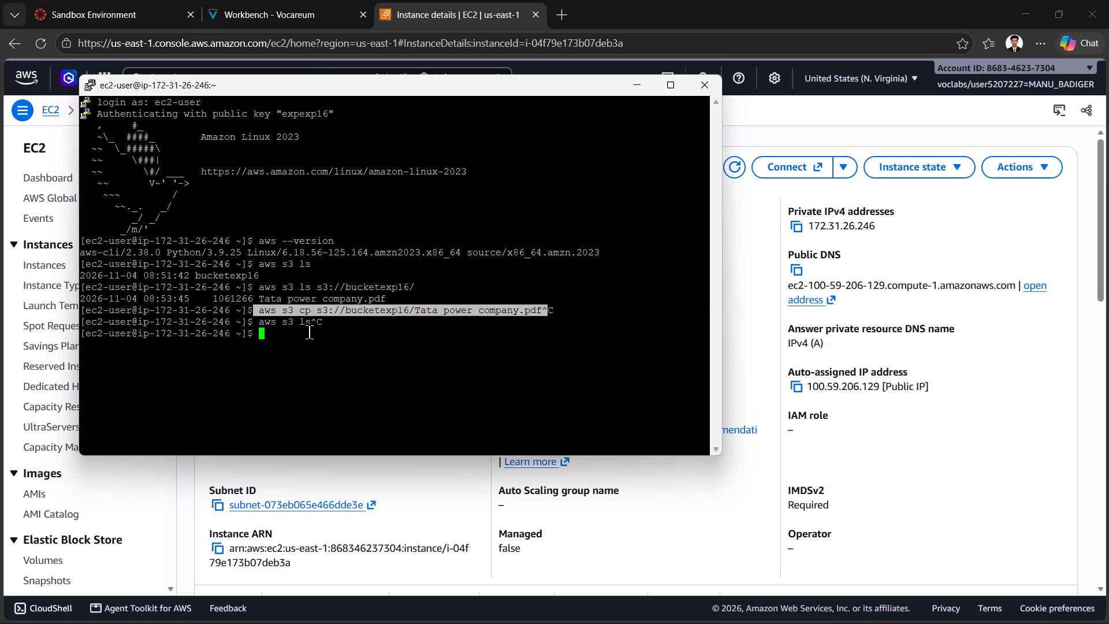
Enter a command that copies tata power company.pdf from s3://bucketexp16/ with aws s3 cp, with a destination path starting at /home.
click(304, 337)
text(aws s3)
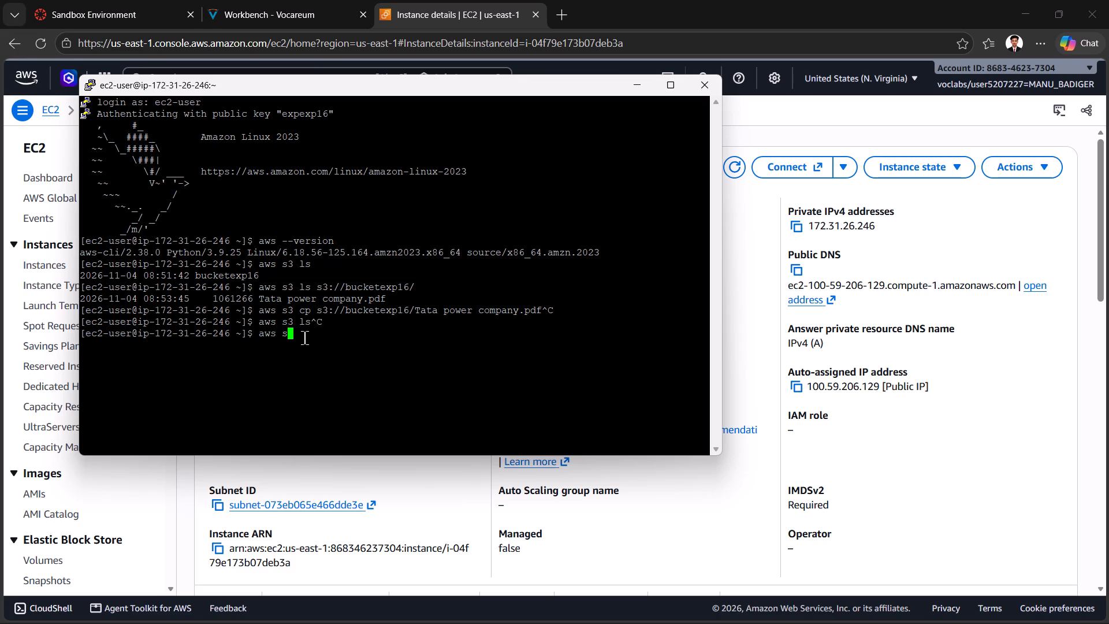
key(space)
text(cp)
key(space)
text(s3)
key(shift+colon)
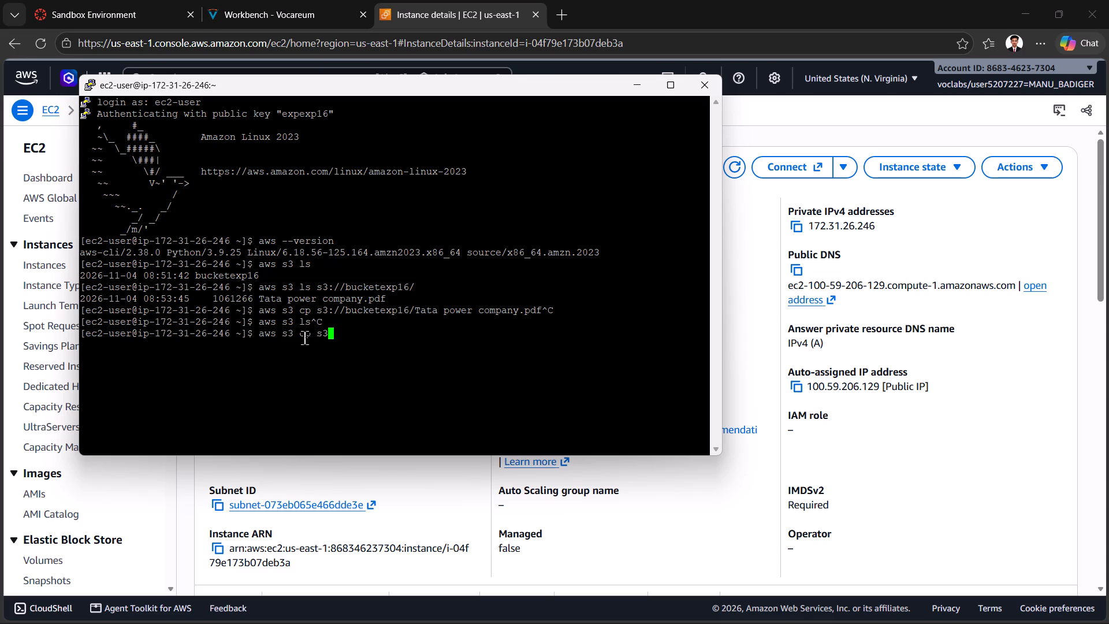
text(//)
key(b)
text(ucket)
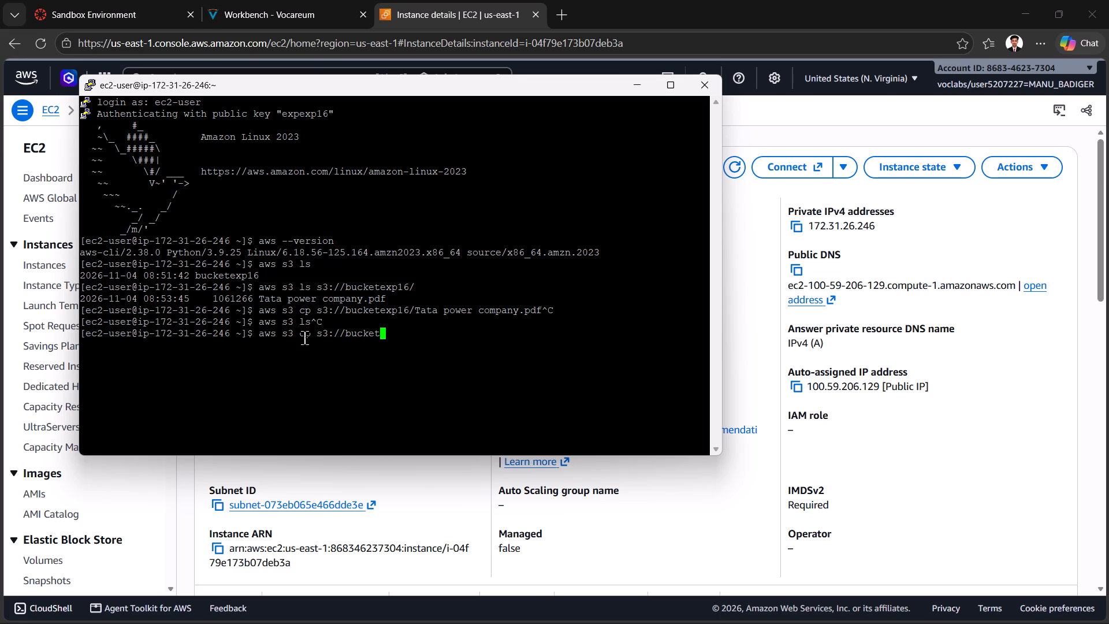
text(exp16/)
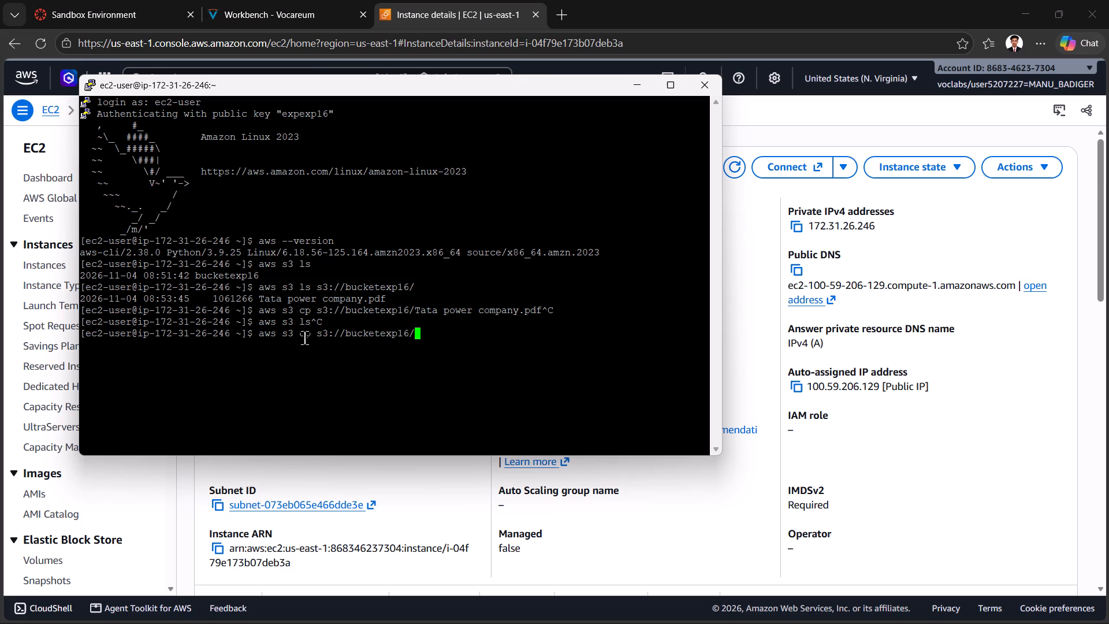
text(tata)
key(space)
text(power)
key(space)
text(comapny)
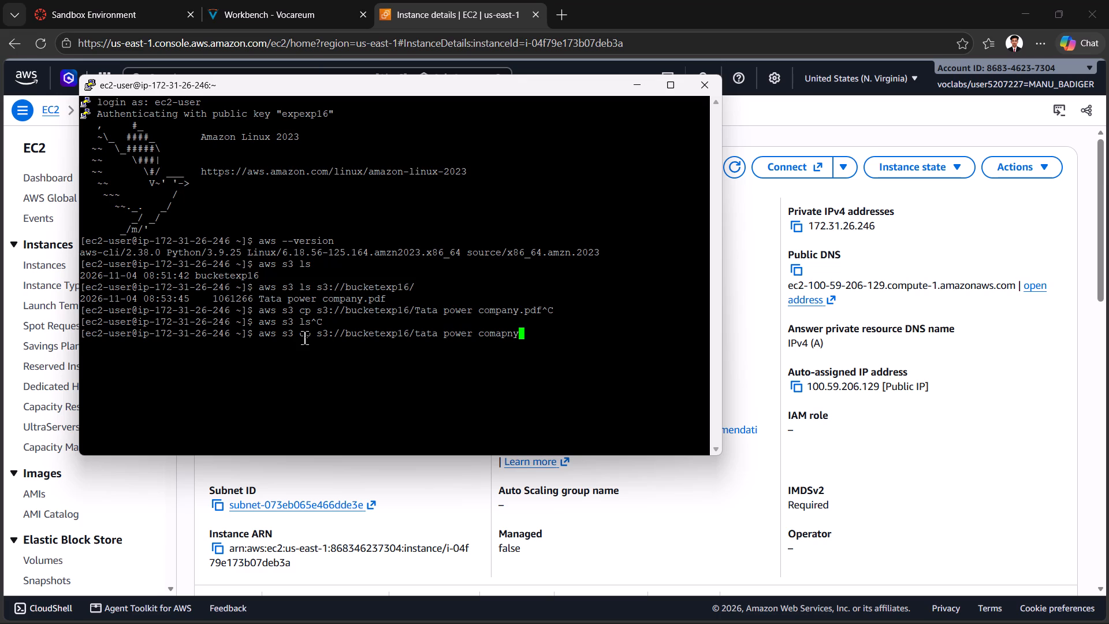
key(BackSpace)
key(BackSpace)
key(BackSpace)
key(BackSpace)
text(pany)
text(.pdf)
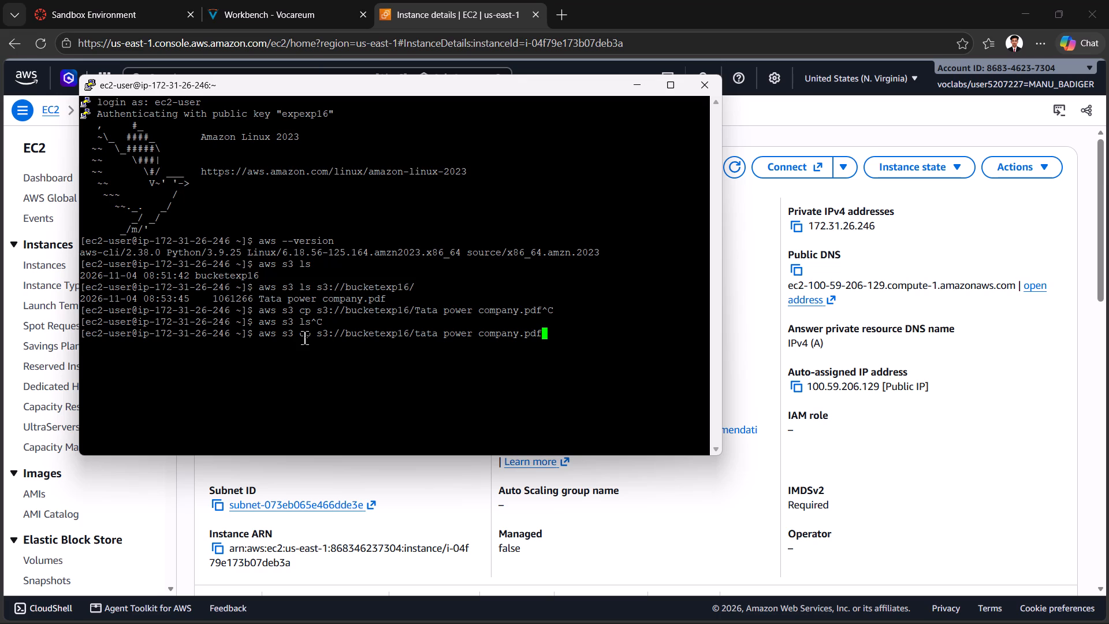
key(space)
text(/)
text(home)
Complete the copy command's destination path as /home/ec2-user/ and run it.
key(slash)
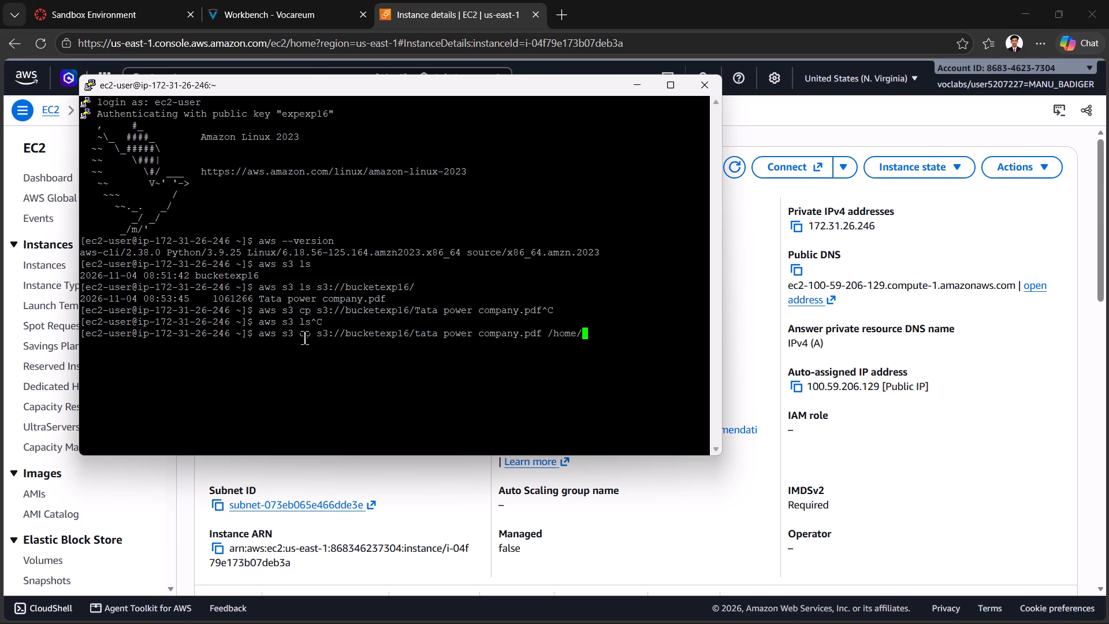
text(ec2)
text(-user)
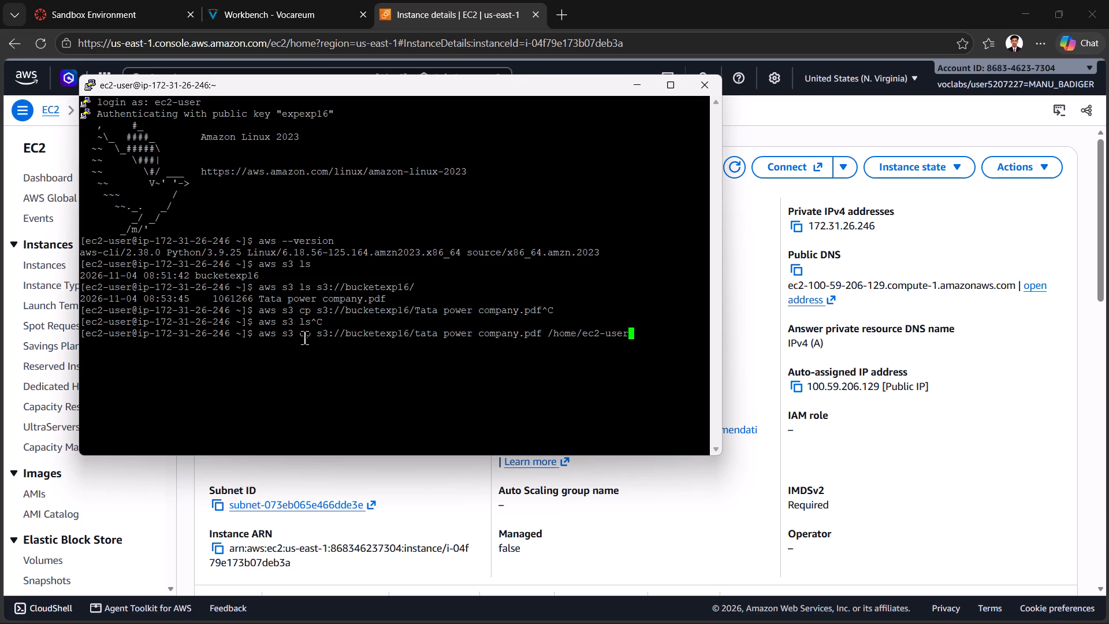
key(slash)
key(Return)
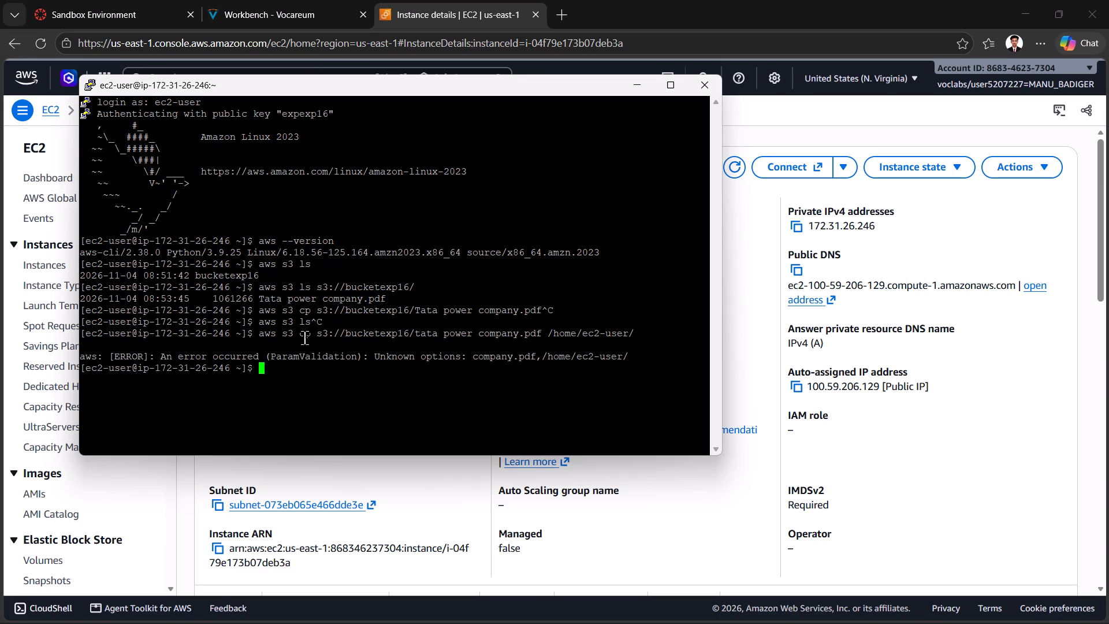
Recall the aws s3 cp command, capitalize the file name's first letter so it reads Tata power company.pdf, and run it again.
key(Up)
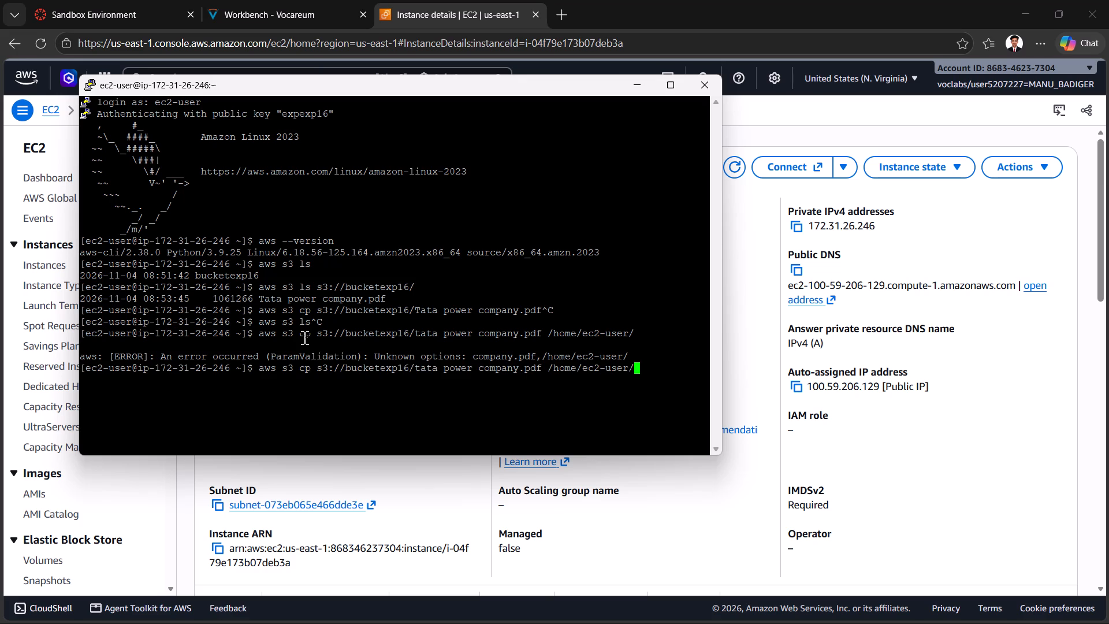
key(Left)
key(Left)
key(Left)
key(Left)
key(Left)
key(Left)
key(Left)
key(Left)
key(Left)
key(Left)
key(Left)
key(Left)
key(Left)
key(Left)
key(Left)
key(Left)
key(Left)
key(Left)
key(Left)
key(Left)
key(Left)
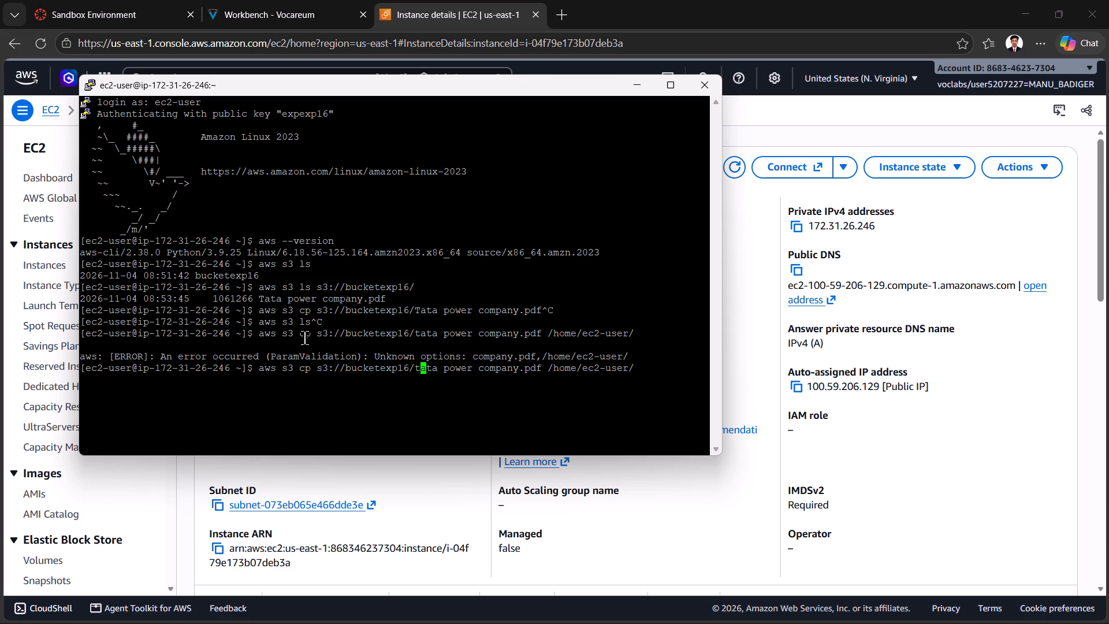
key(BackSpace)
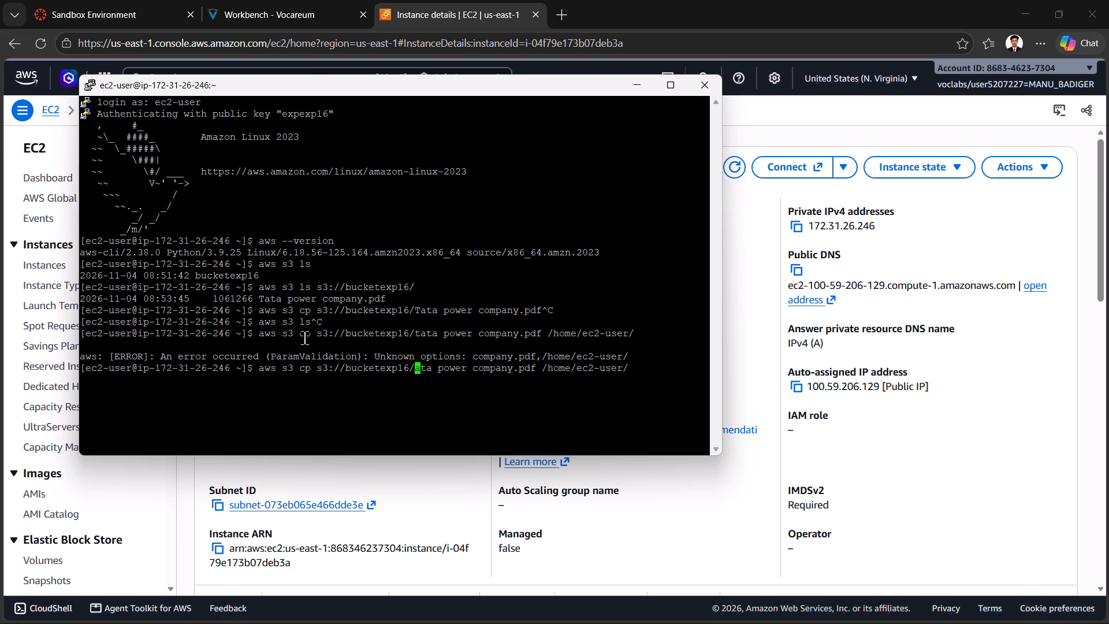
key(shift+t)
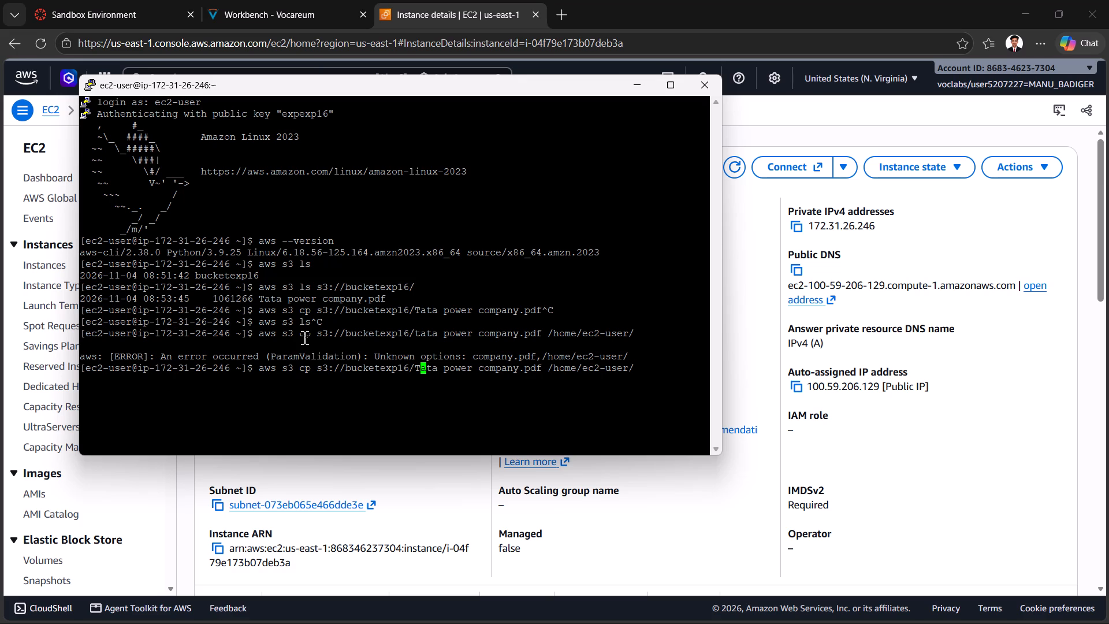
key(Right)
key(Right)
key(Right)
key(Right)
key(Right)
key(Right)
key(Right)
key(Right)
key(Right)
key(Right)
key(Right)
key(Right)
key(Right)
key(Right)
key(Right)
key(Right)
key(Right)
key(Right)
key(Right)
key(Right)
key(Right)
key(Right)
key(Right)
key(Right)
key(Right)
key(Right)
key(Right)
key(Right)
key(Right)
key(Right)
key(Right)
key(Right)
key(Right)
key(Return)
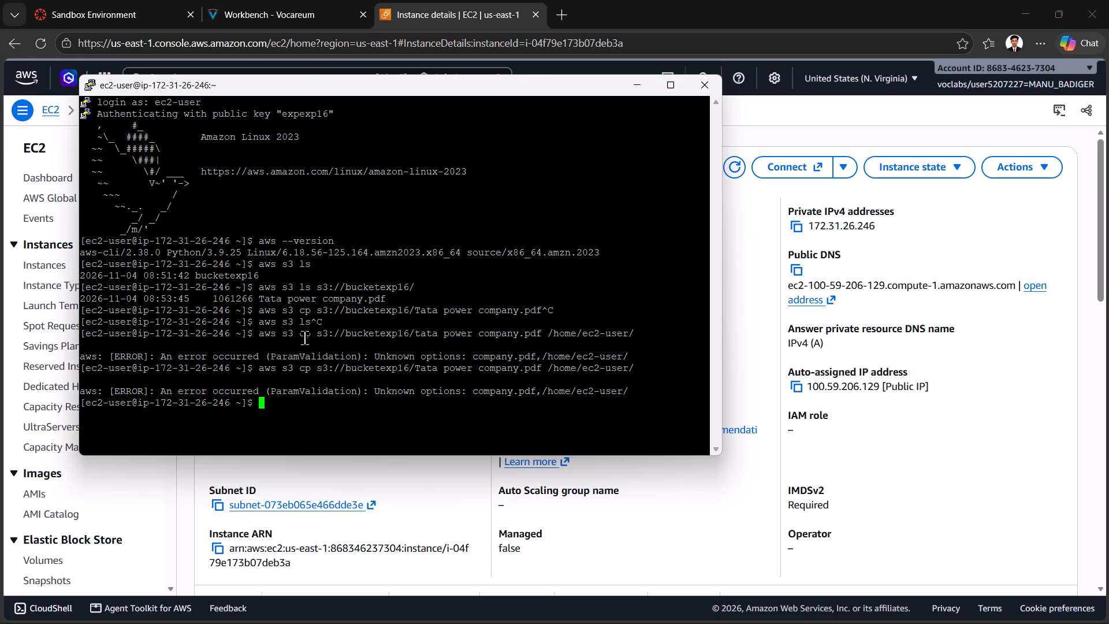
Recall the last aws s3 cp command at the prompt.
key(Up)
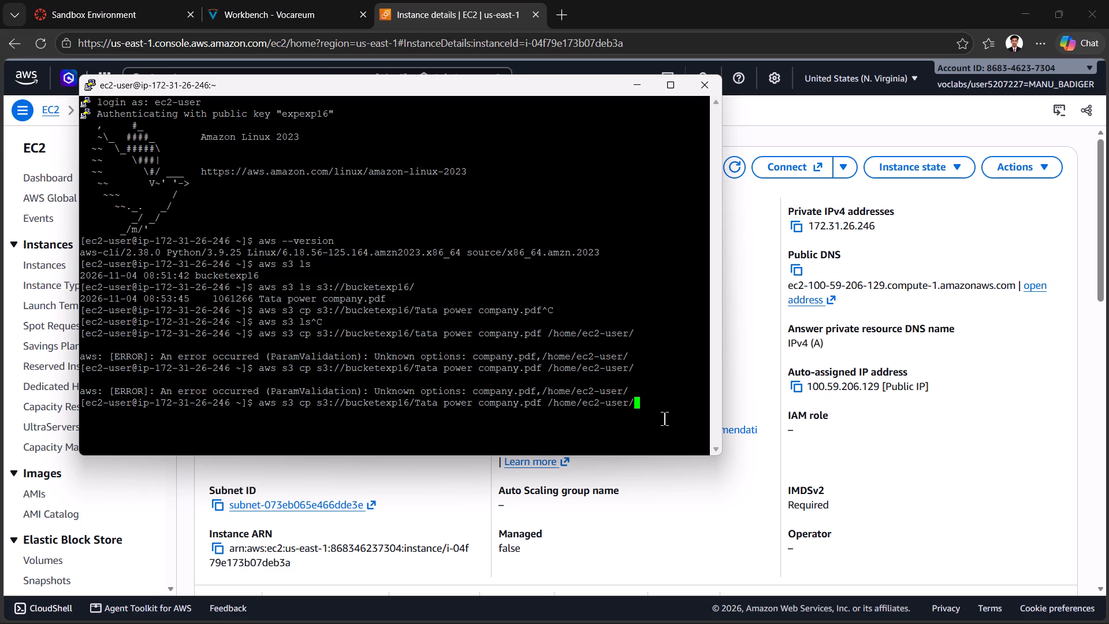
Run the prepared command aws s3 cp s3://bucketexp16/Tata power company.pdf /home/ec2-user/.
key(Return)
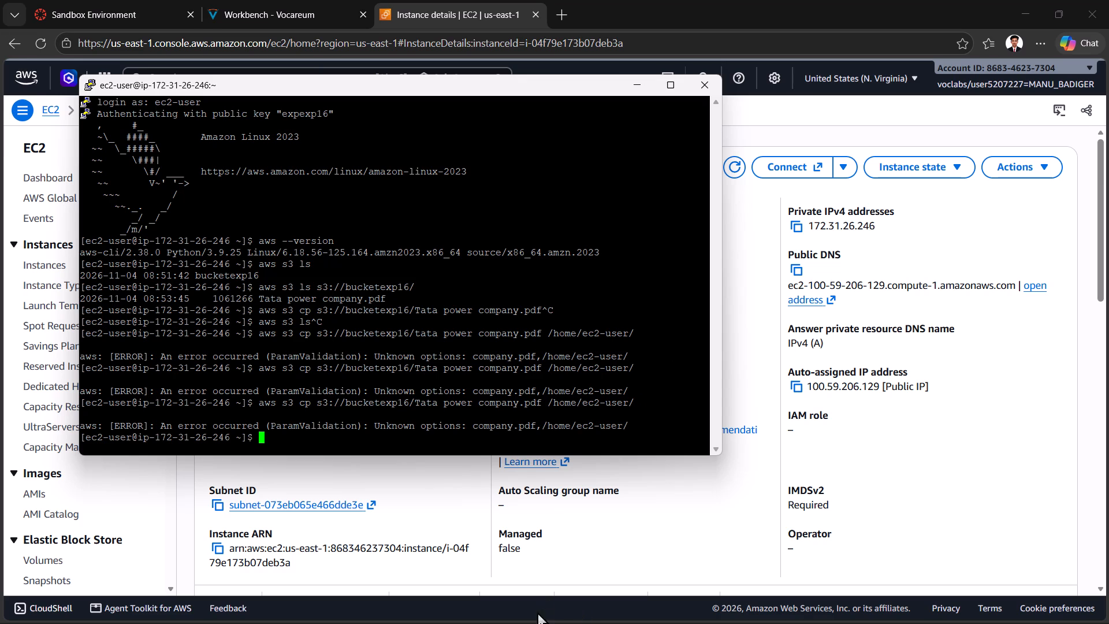
Rename the Tata power company PDF in the local Downloads folder as new.
click(482, 605)
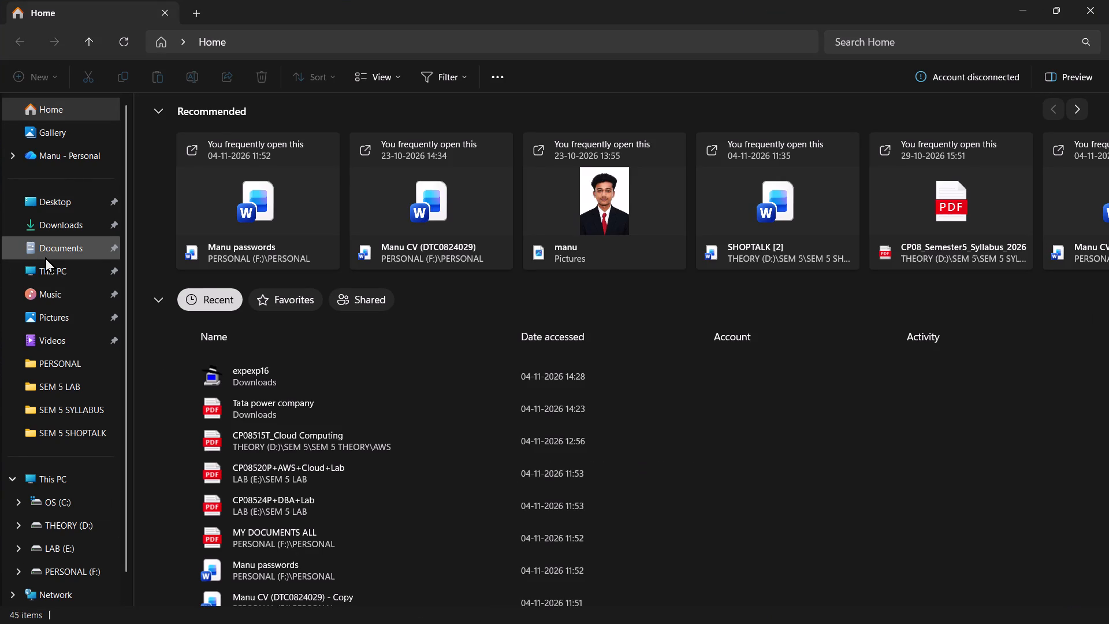
click(49, 226)
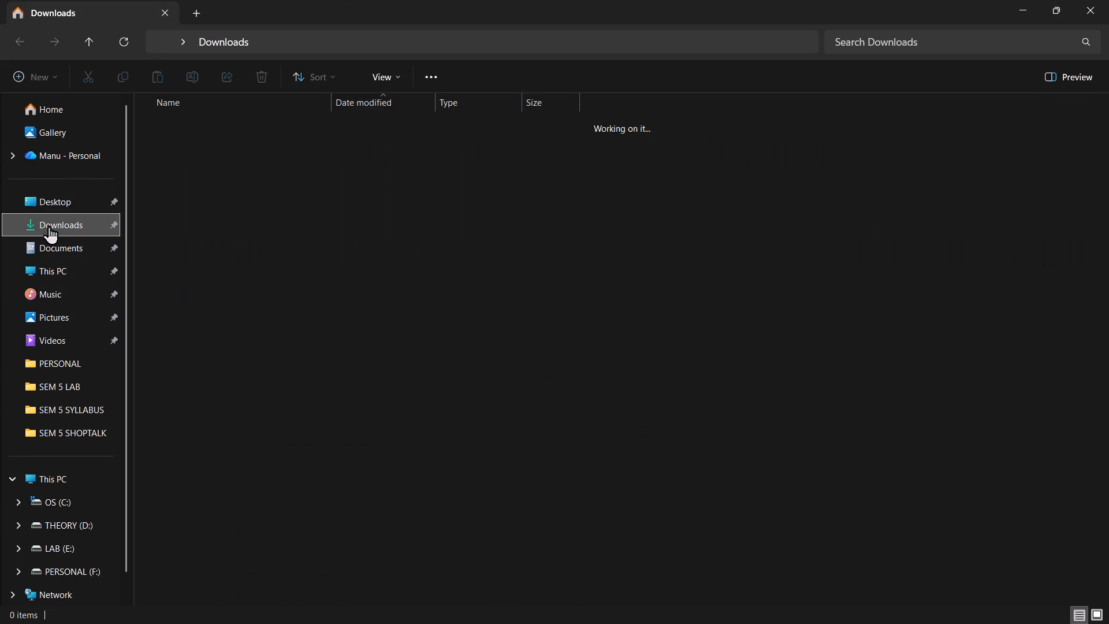
click(224, 179)
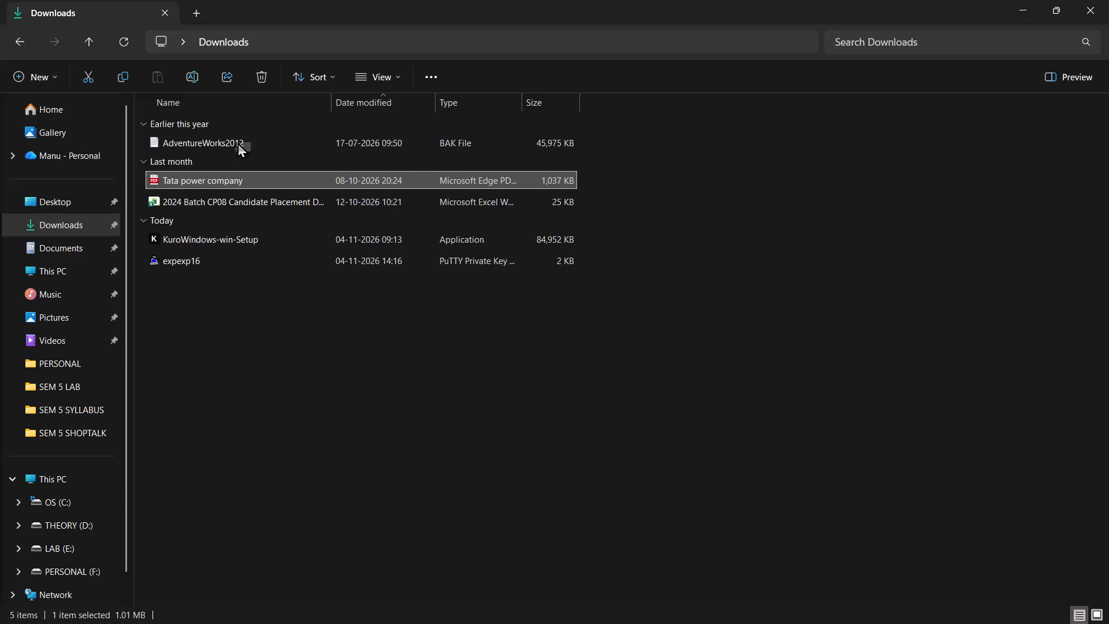
click(186, 75)
key(BackSpace)
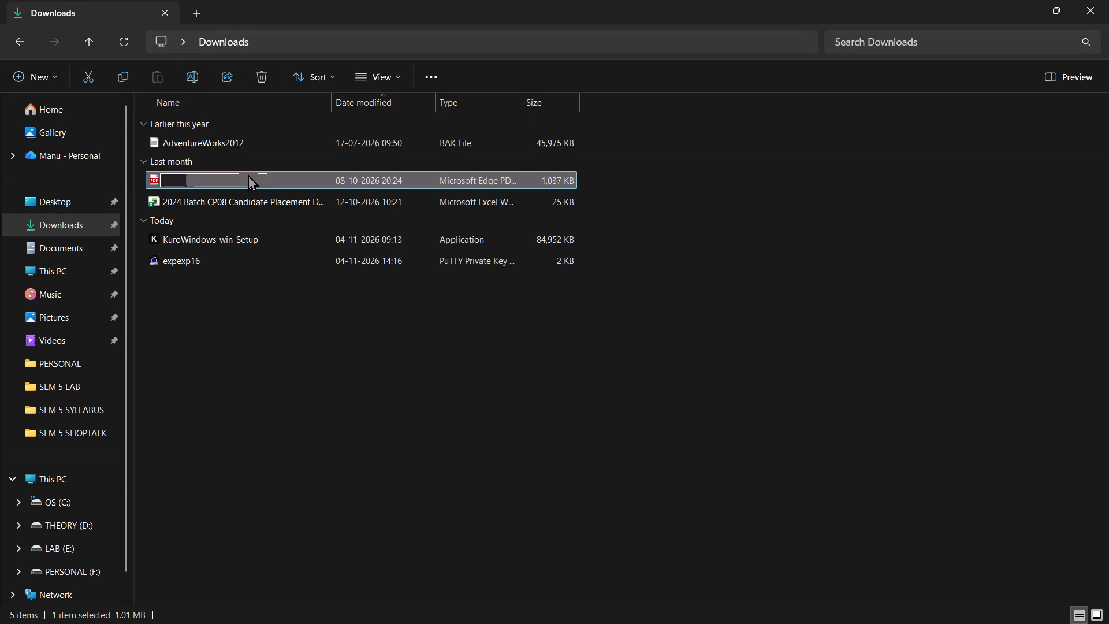
text(ne)
key(w)
key(Return)
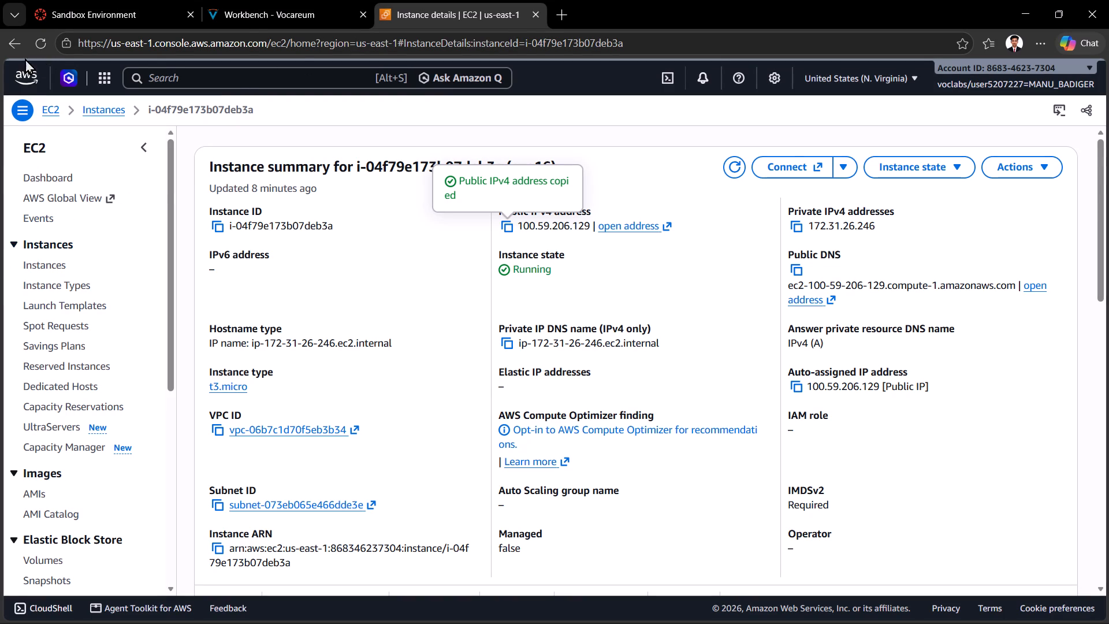
Go to the S3 service in the AWS console and open bucketexp16.
click(12, 46)
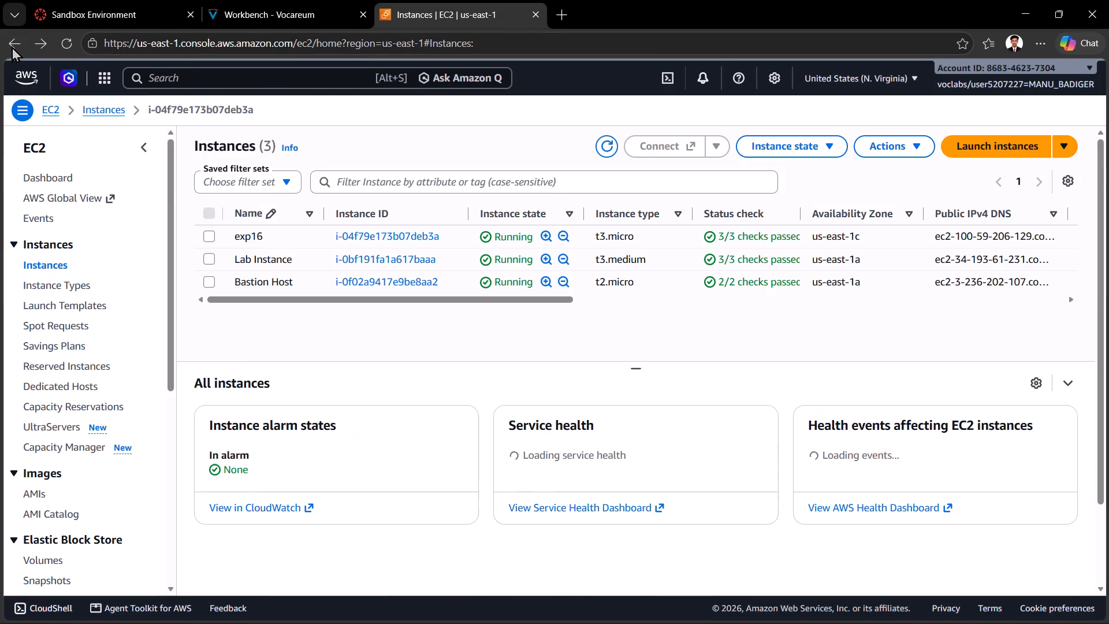
click(12, 46)
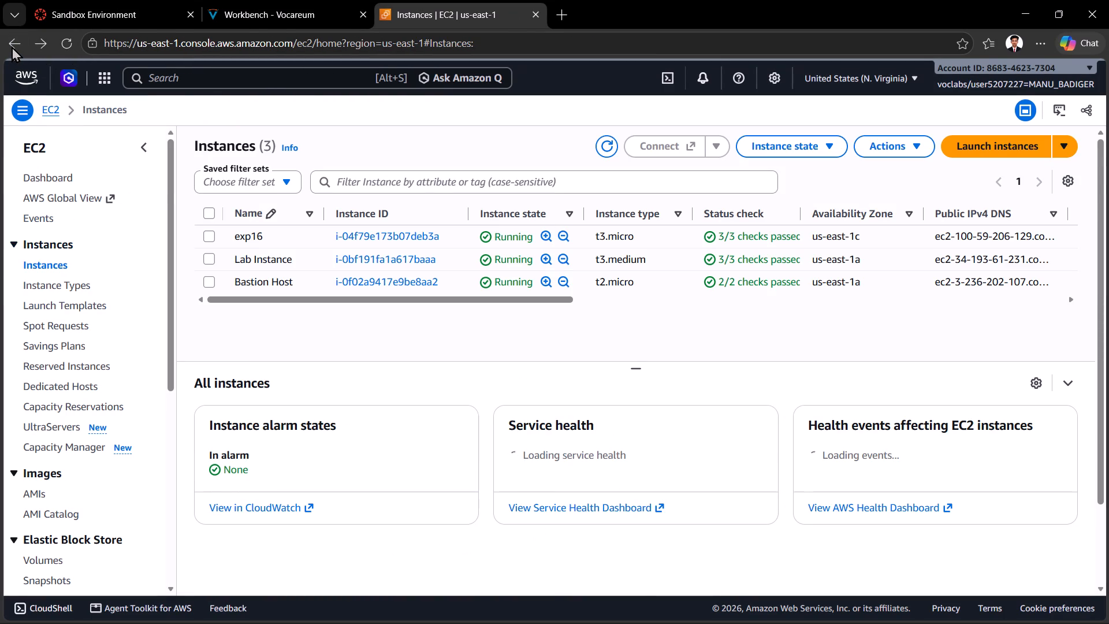
click(12, 46)
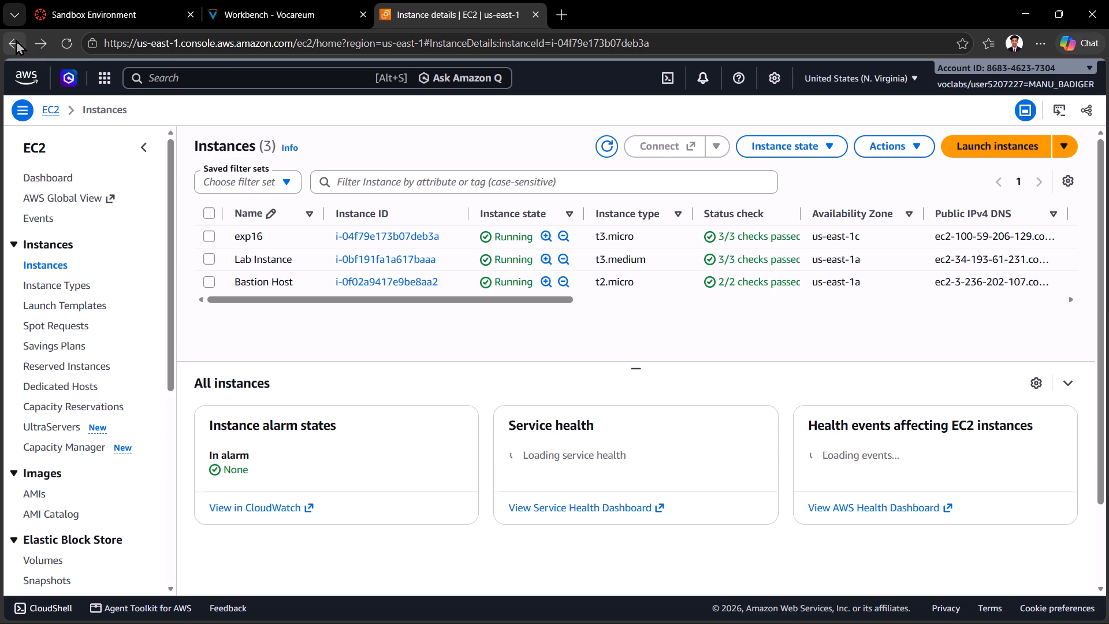
click(16, 39)
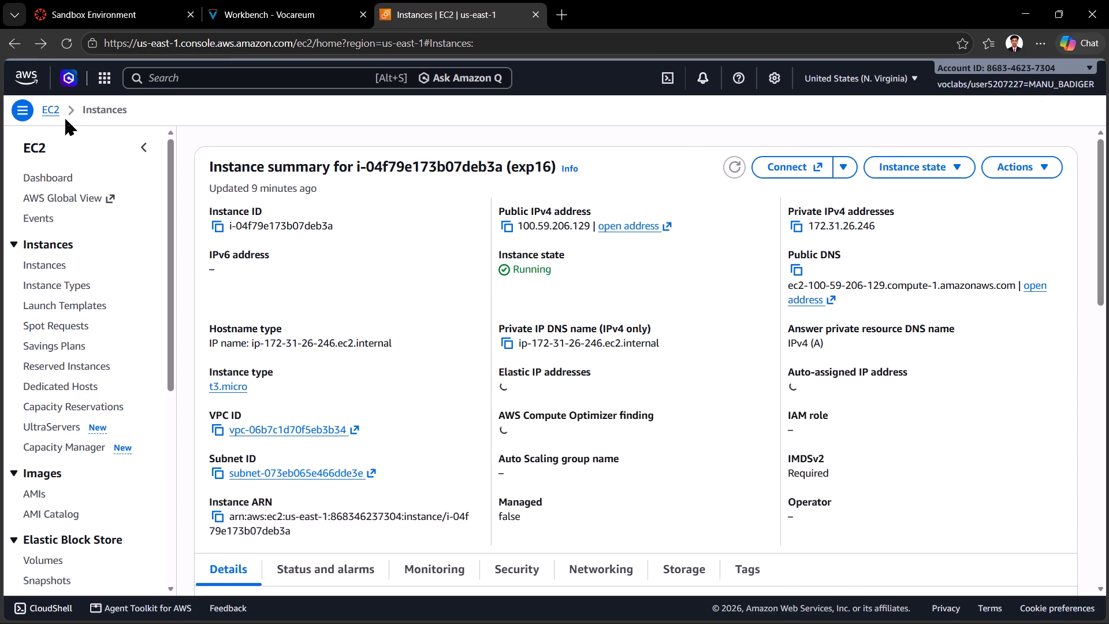
click(180, 66)
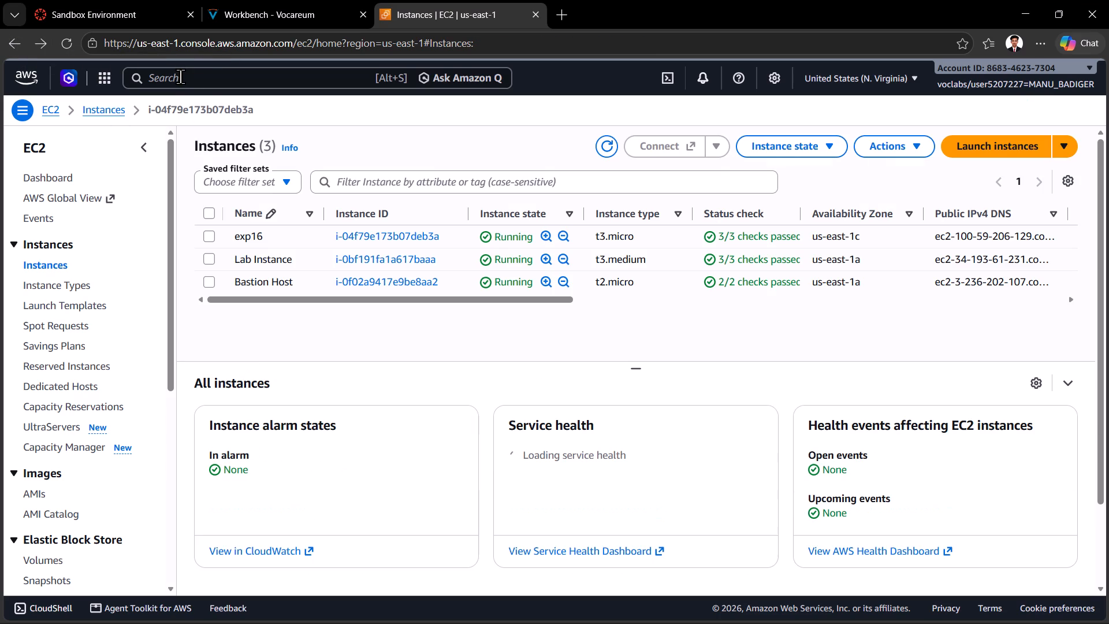
click(180, 76)
text(s3)
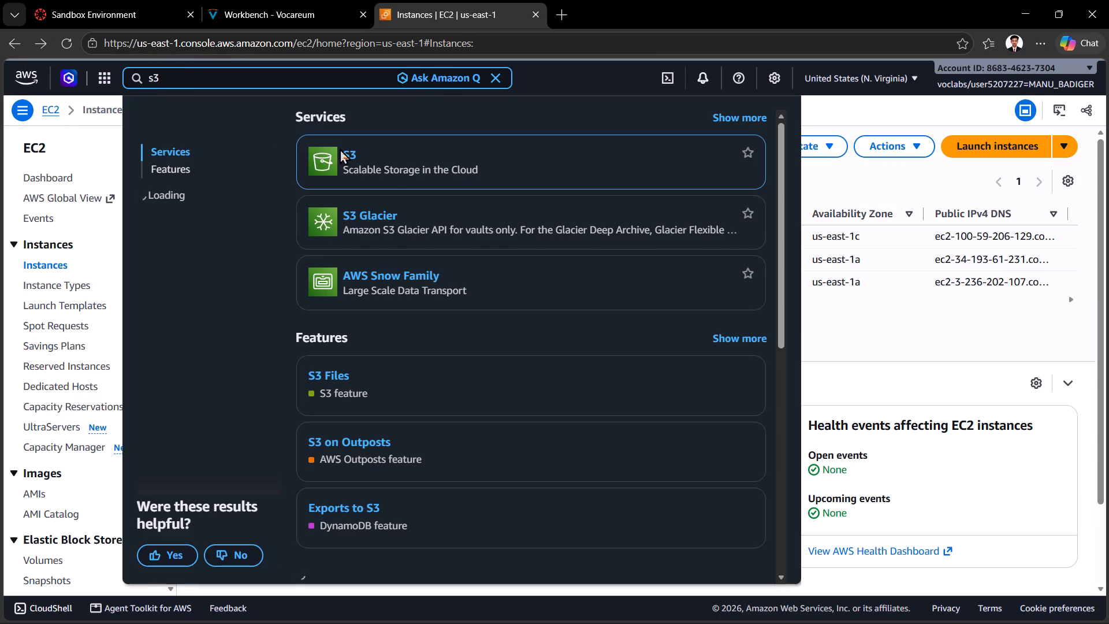
click(351, 148)
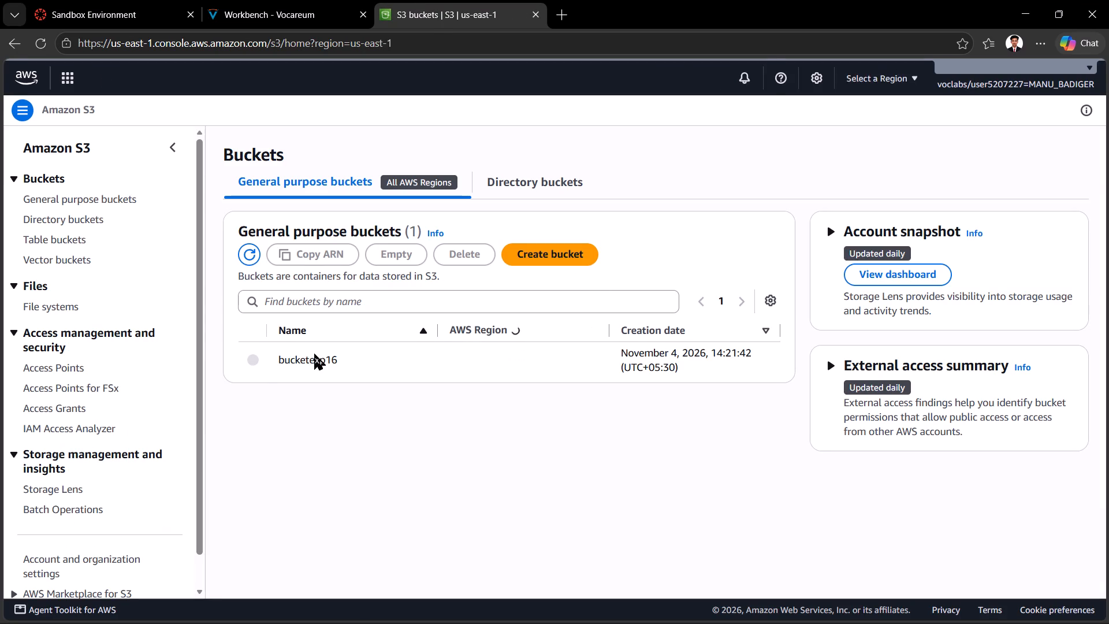
click(251, 366)
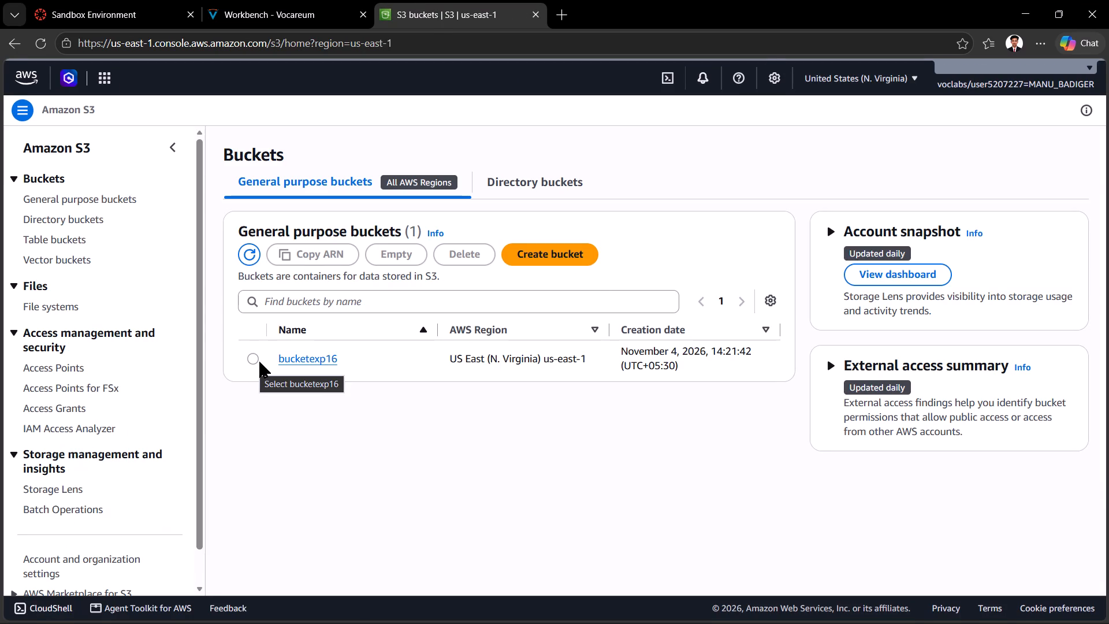
click(259, 362)
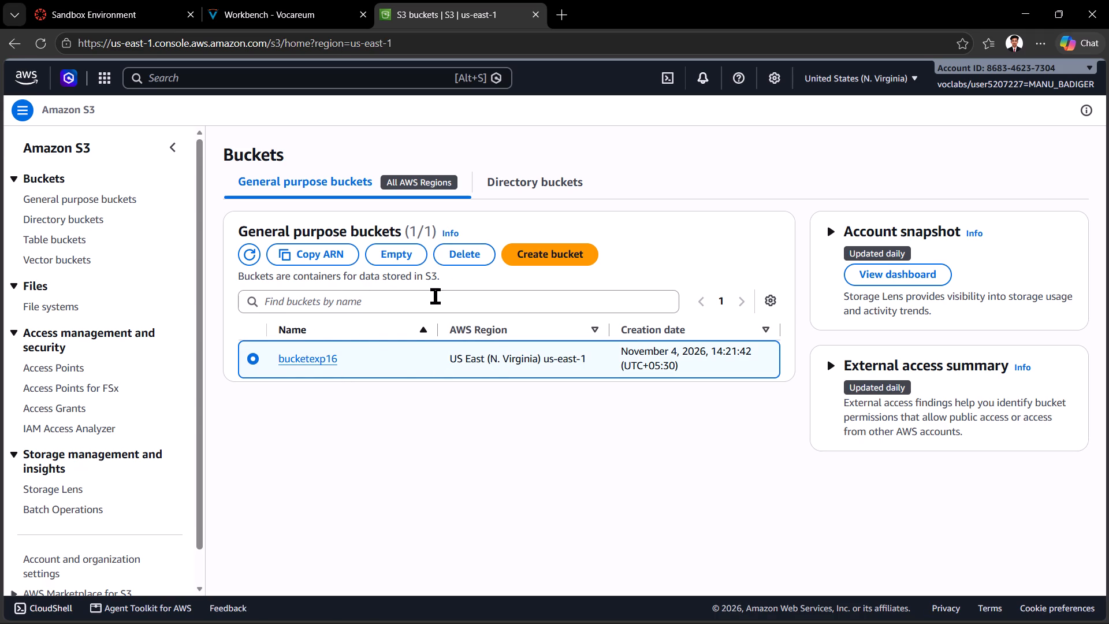
click(307, 363)
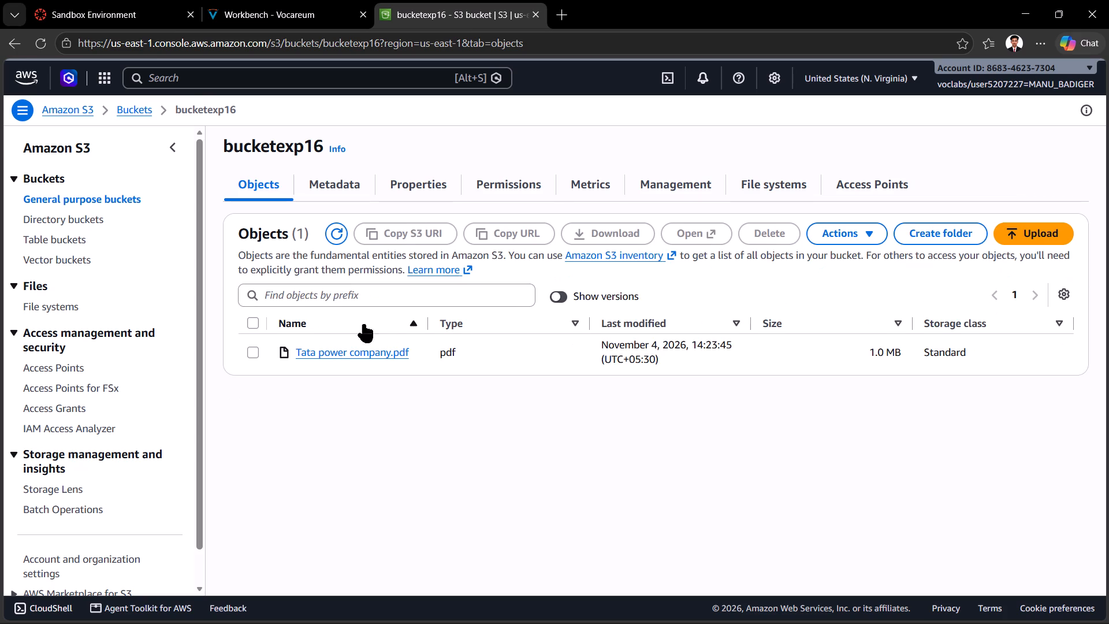
Select Tata power company.pdf in bucketexp16 and open its object details page.
click(258, 351)
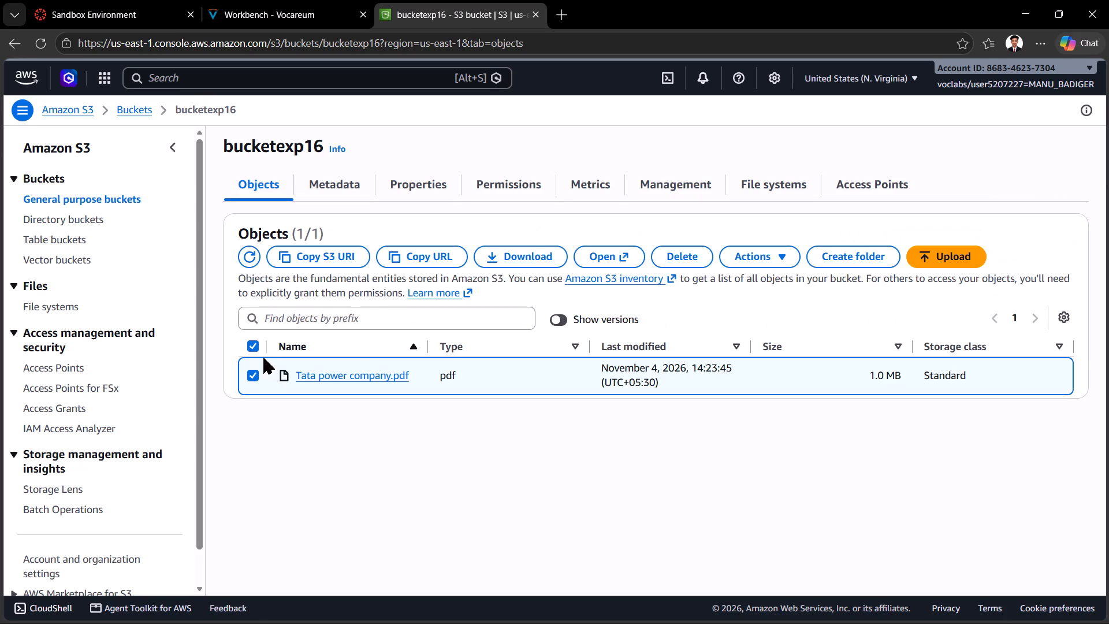
click(252, 373)
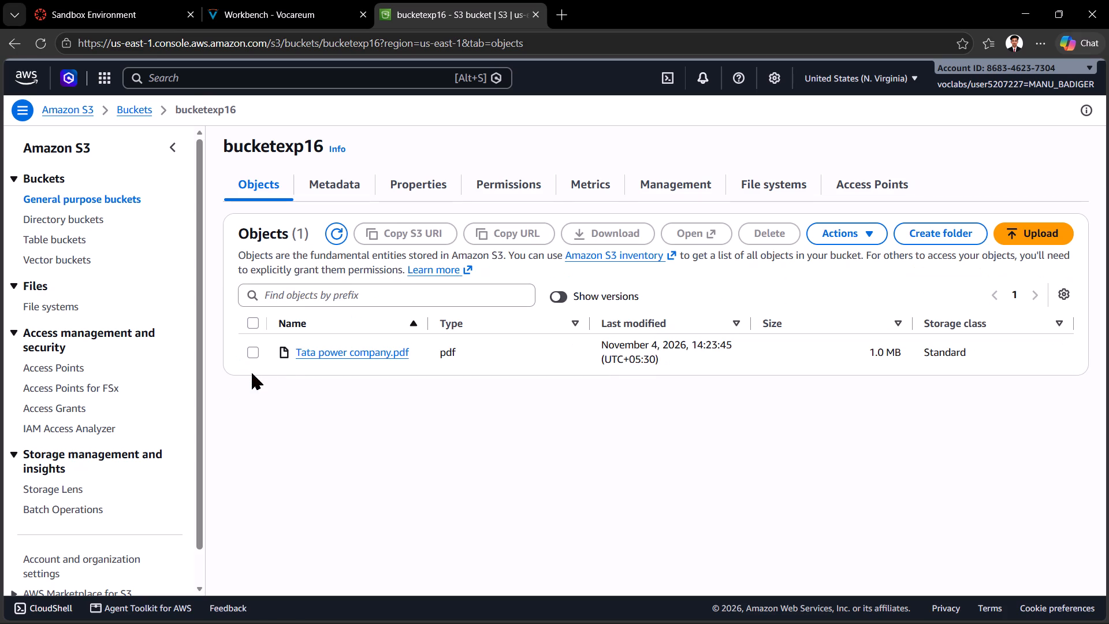
click(261, 350)
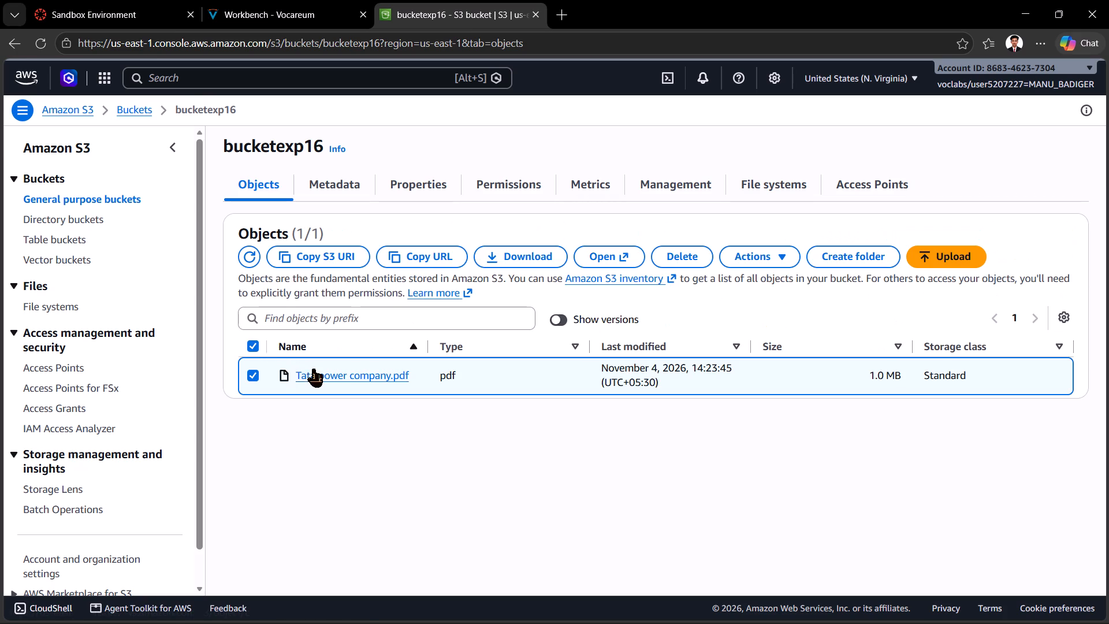
click(314, 369)
right_click(314, 369)
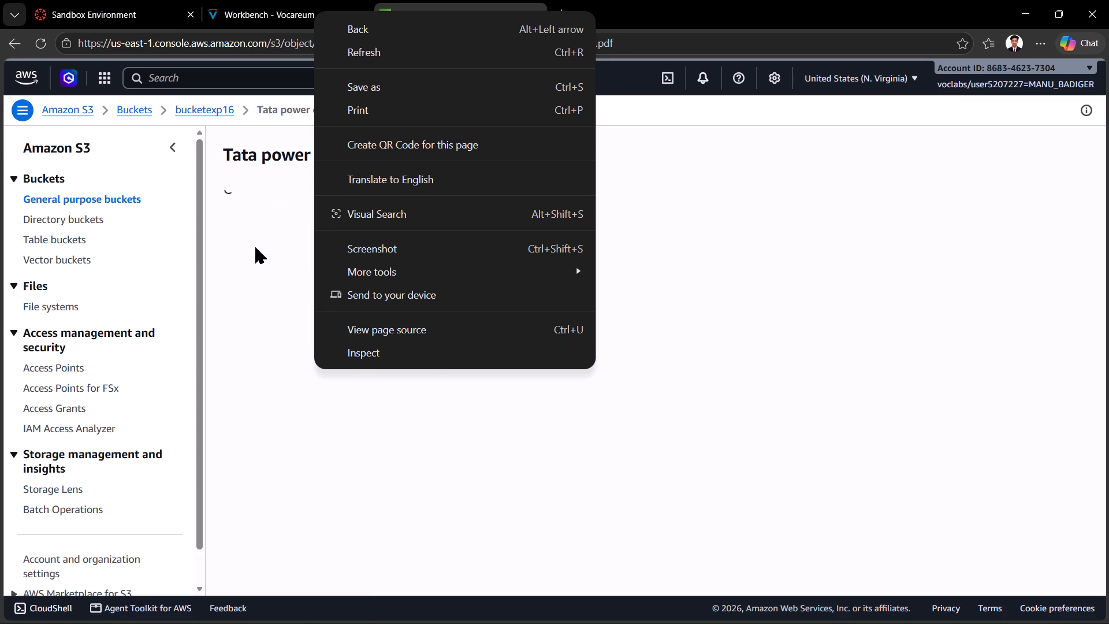
click(255, 247)
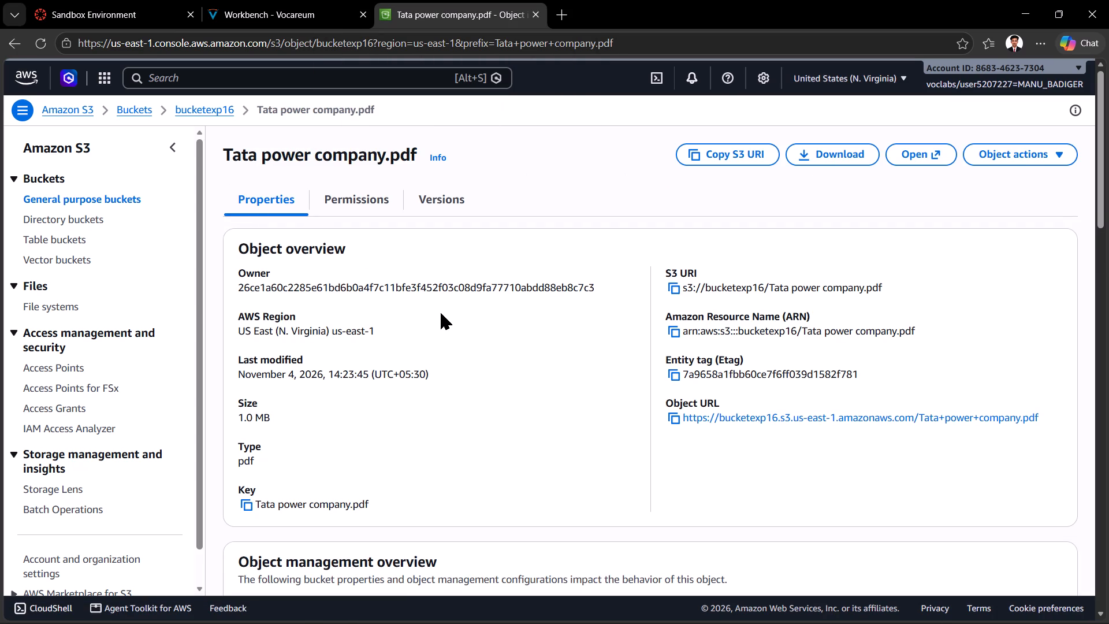
scroll(568, 398, down, 1)
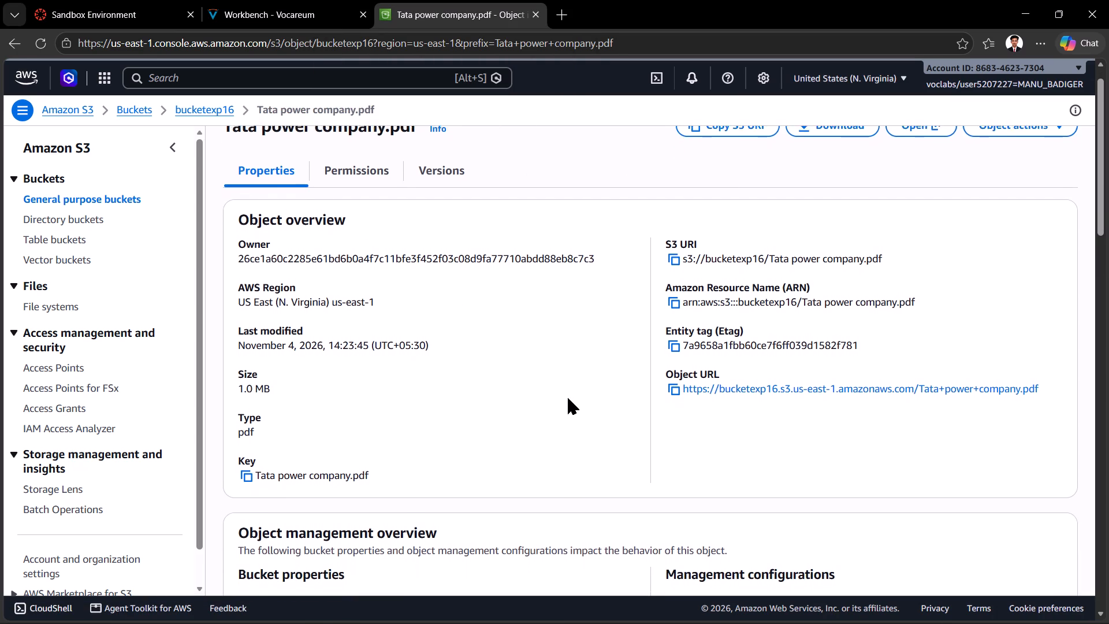
scroll(568, 398, down, 1)
scroll(609, 414, up, 1)
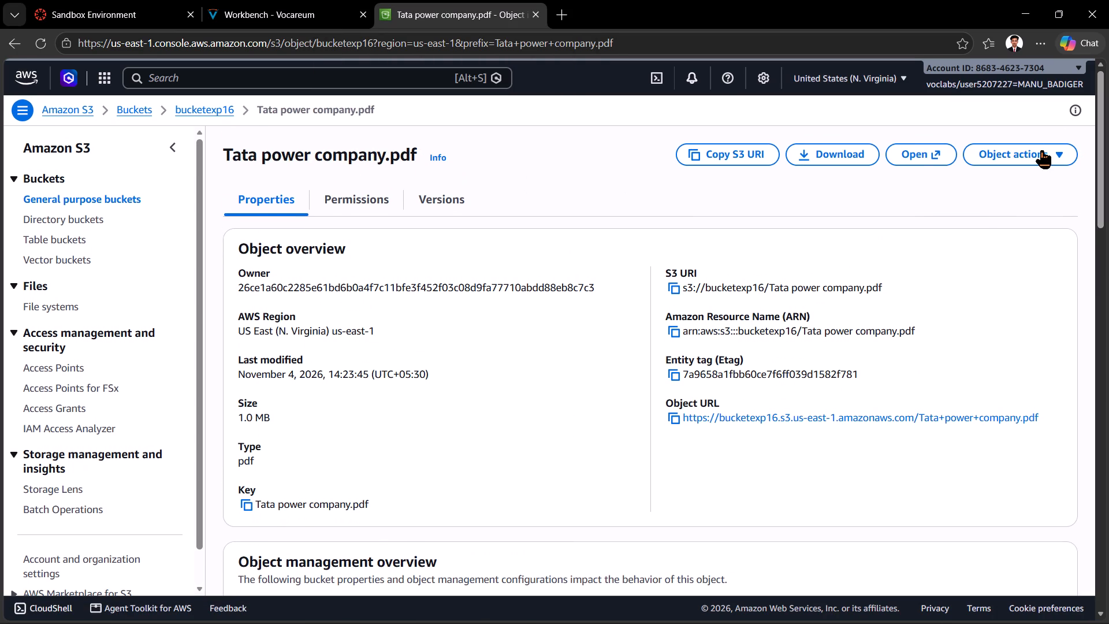
Rename the S3 object Tata power company.pdf as Tatapowercompany.pdf, keeping the source copy settings, and save the change.
click(1040, 153)
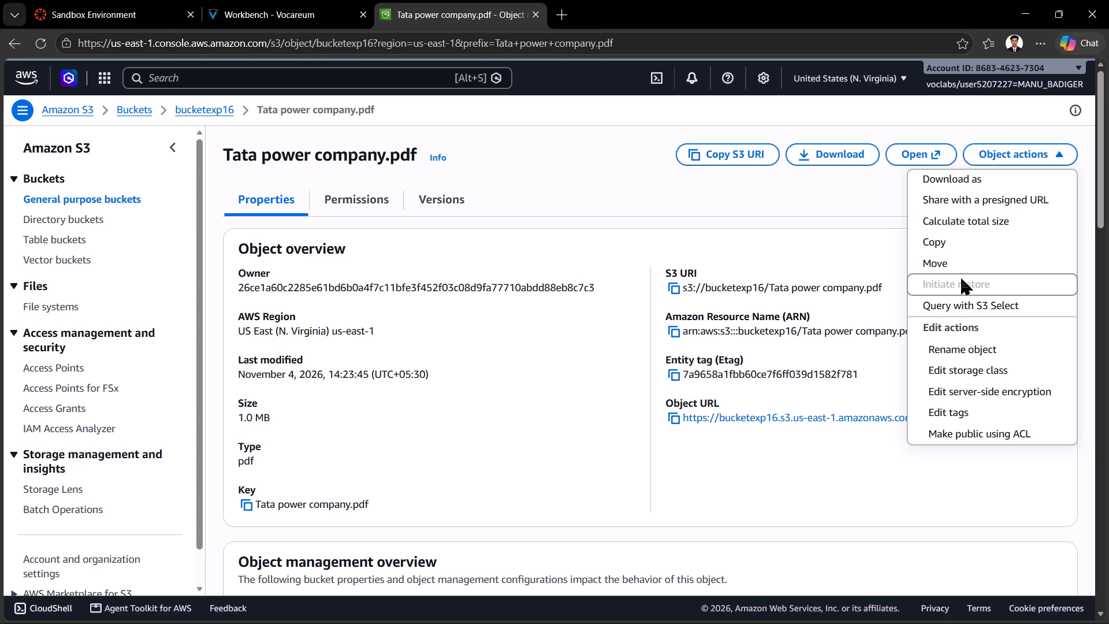
click(959, 343)
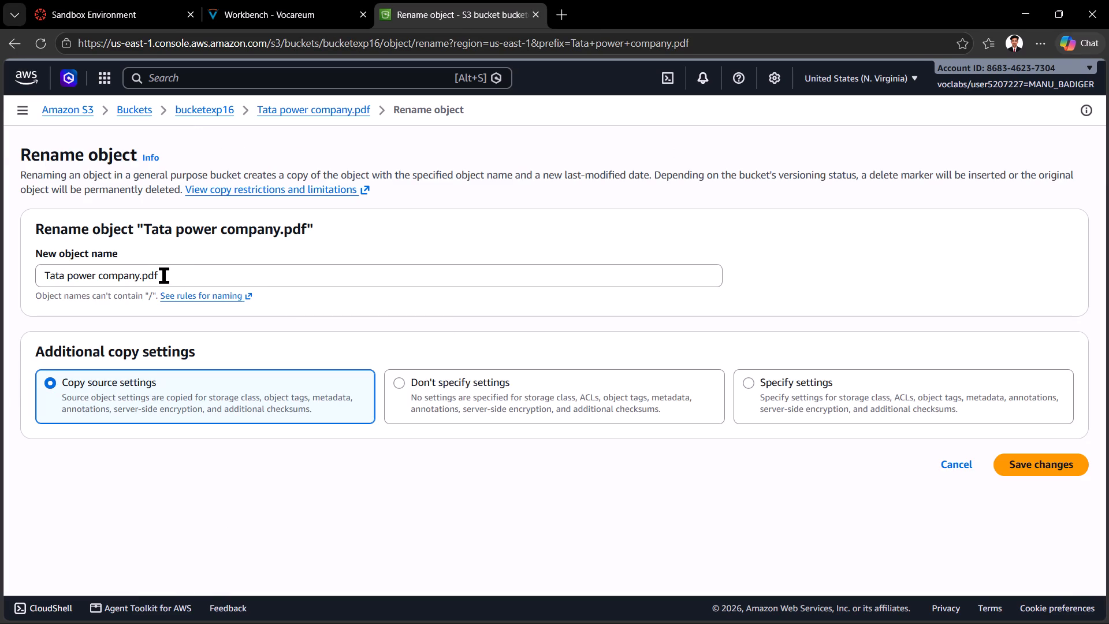
click(161, 275)
key(Left)
key(Left)
key(Left)
key(Left)
key(Left)
key(Left)
key(Left)
key(Left)
key(Left)
key(Left)
key(Left)
key(Left)
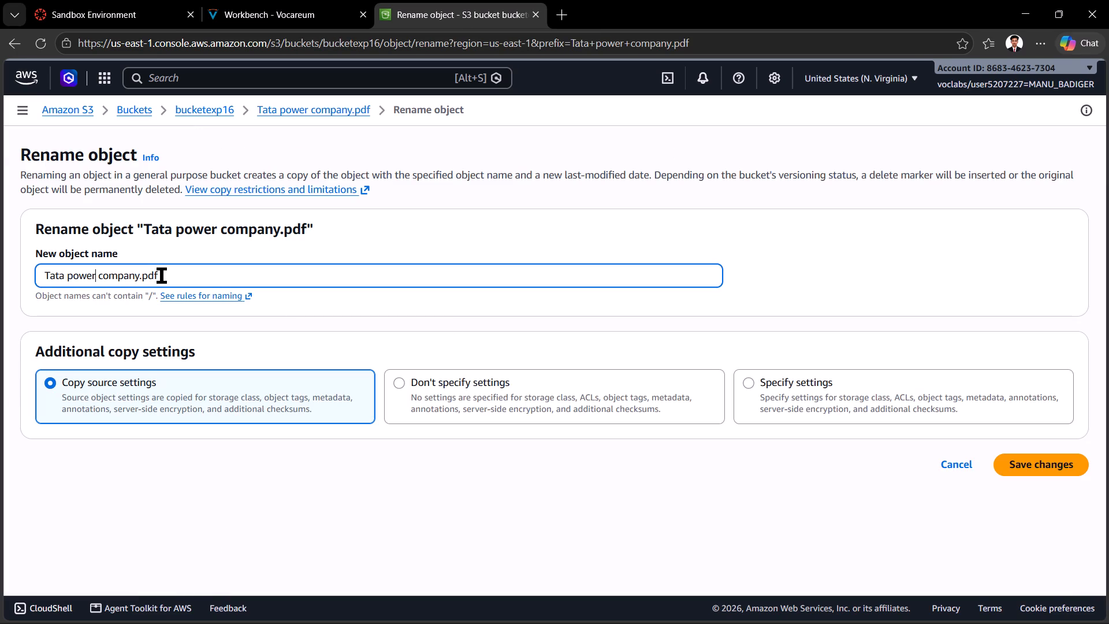
key(Right)
key(BackSpace)
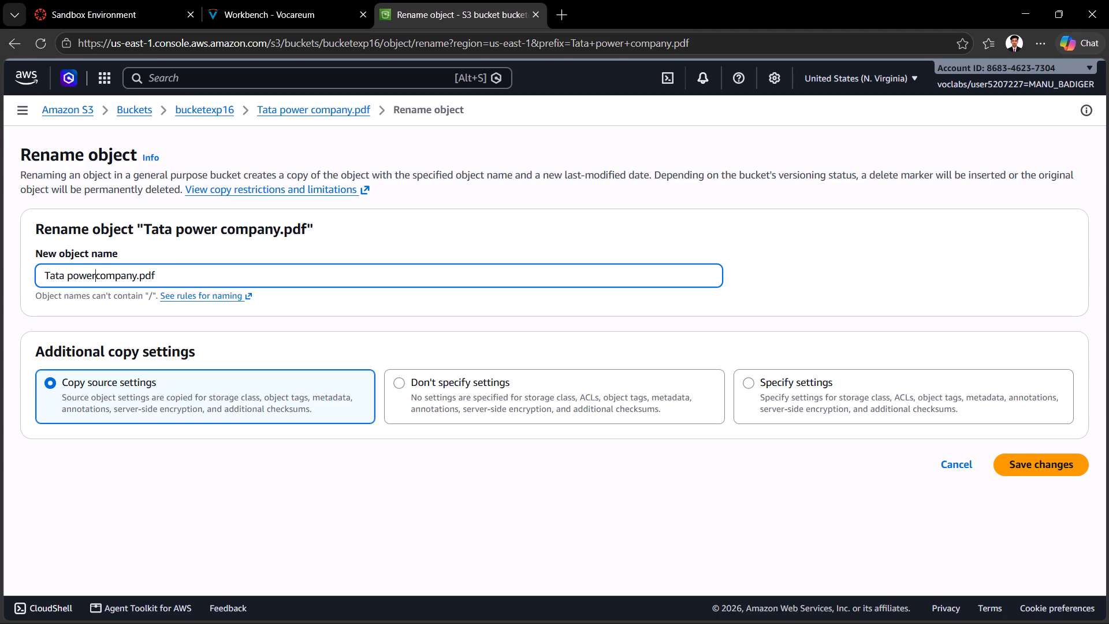
key(Left)
key(Left)
key(Left)
key(Left)
key(Left)
key(BackSpace)
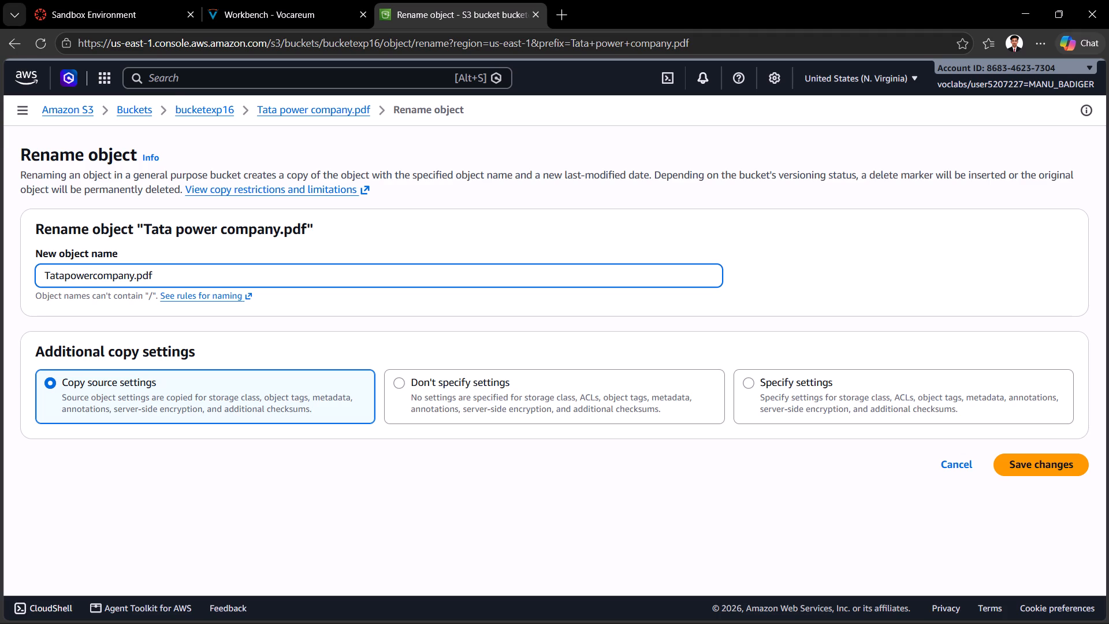
click(1009, 465)
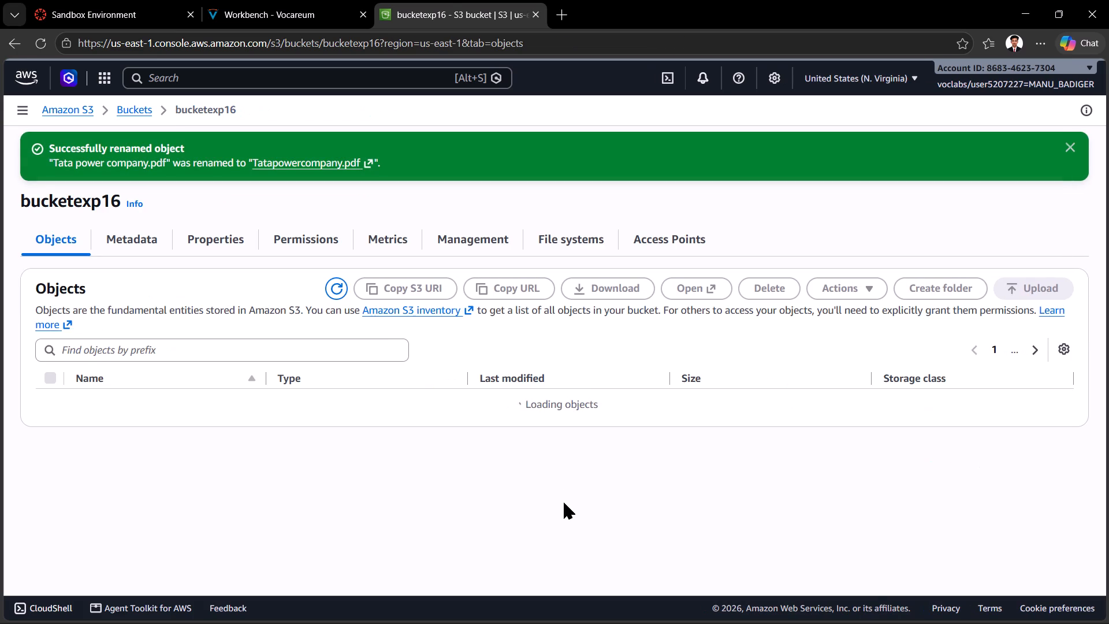
Switch to the local Downloads folder in File Explorer and undo the last rename of the PDF.
click(217, 491)
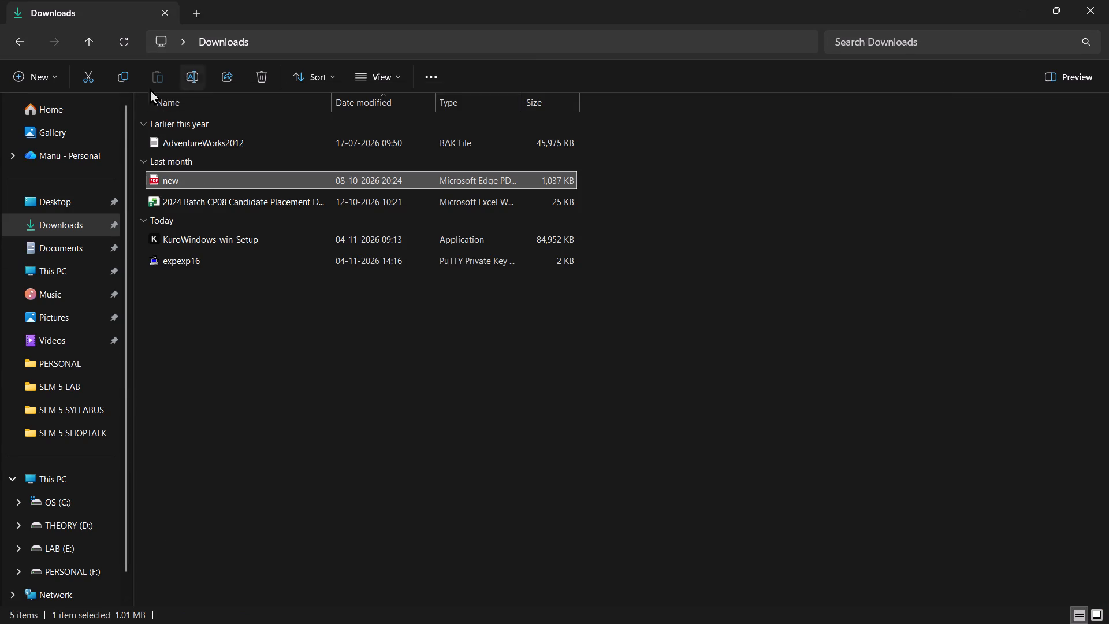
key(ctrl+z)
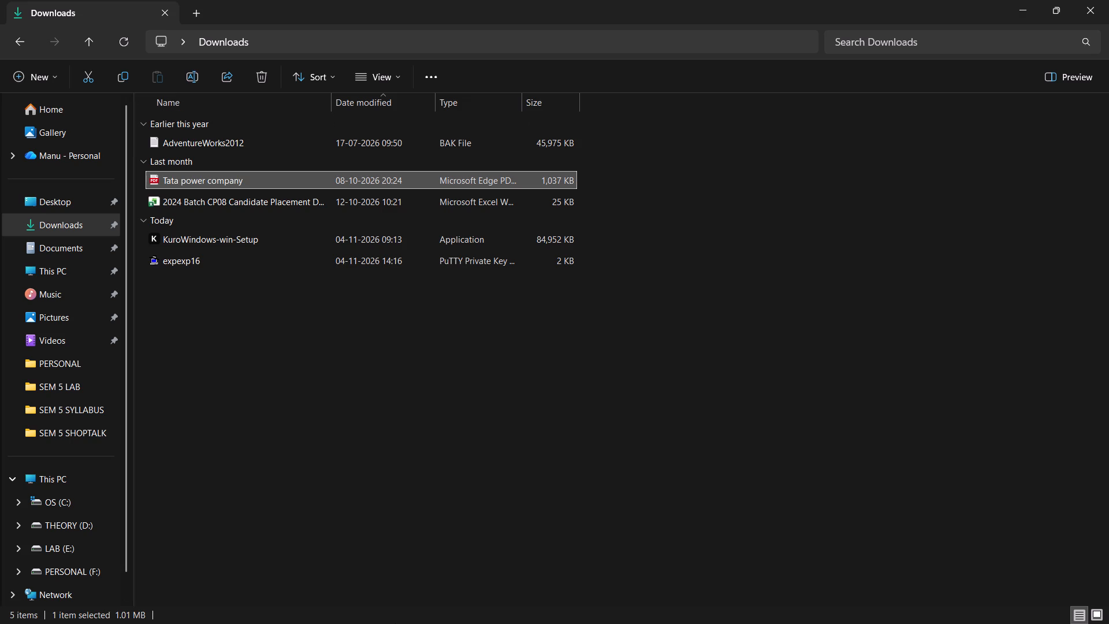
Rename the Tata power company PDF in the Downloads folder as Tatapowercompany.
click(185, 76)
click(206, 177)
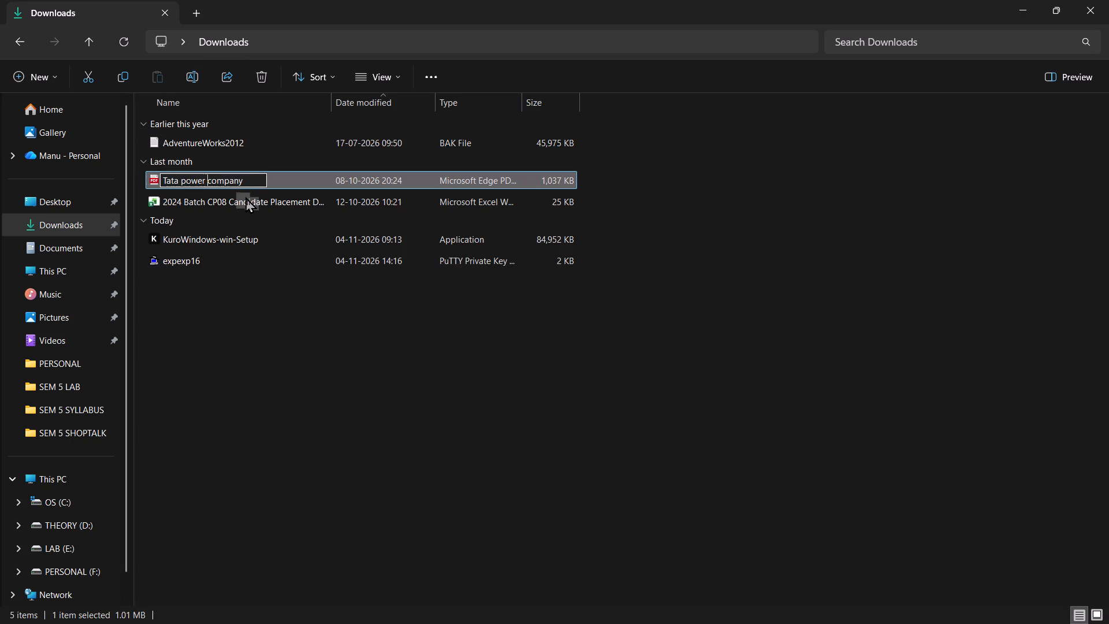
key(BackSpace)
key(Left)
key(Left)
key(Left)
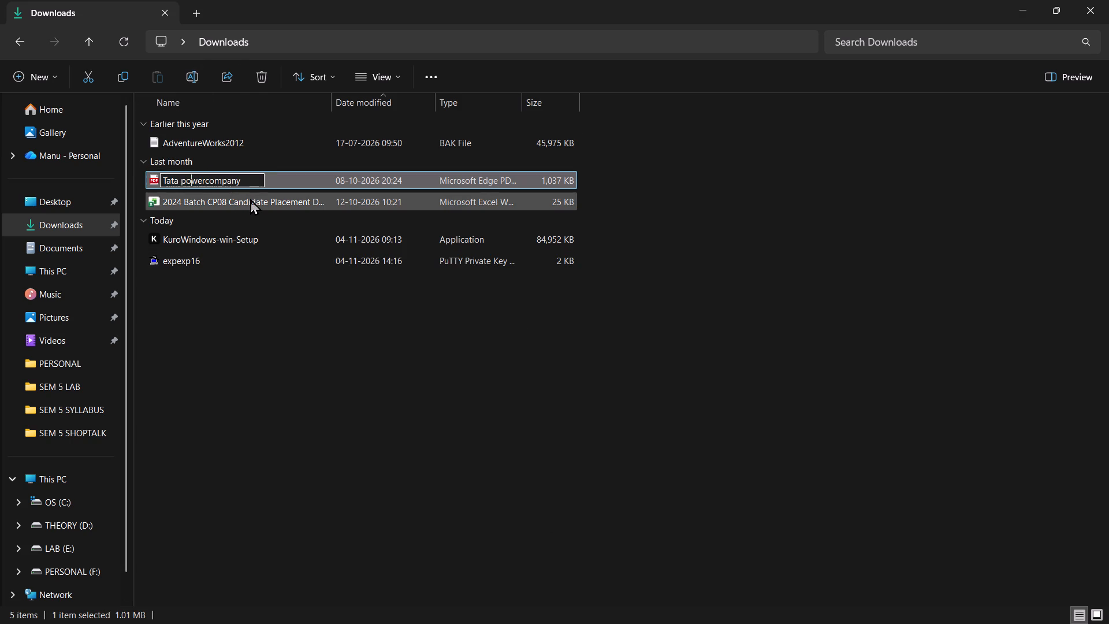
key(Left)
key(Left)
key(BackSpace)
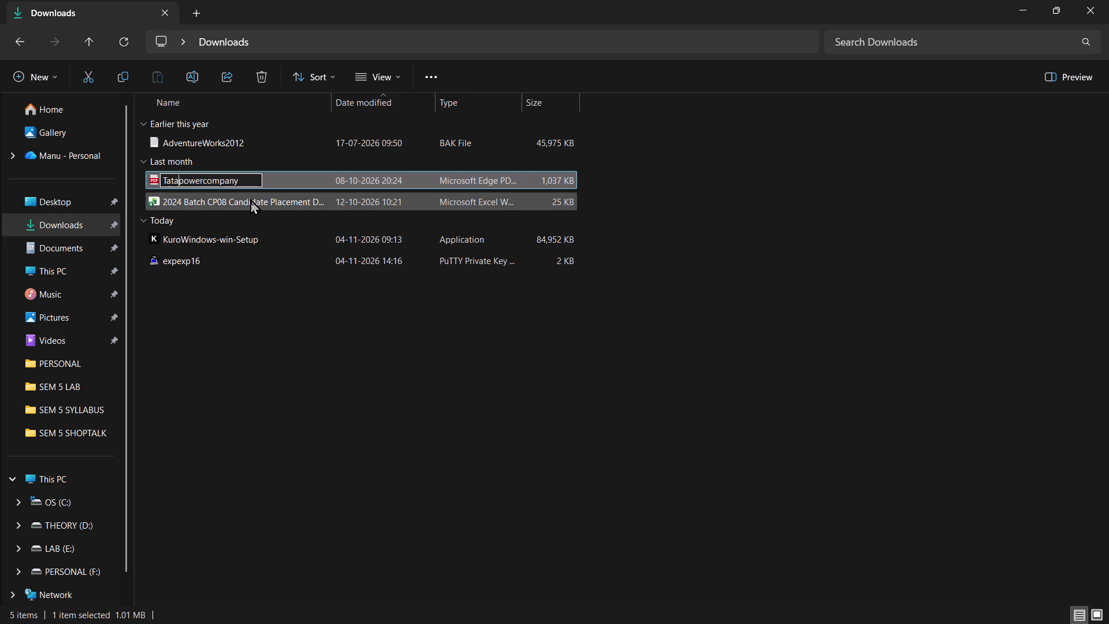
key(Return)
click(415, 458)
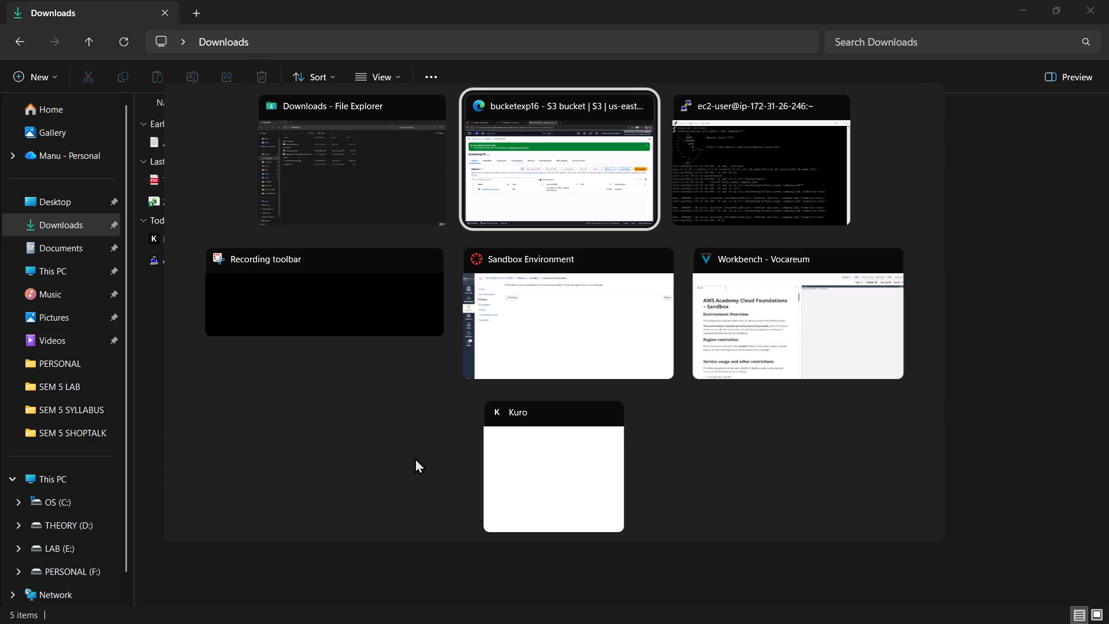
Switch to PuTTY, recall the last aws s3 cp command and remove the space between Tata and power in the file name.
click(216, 486)
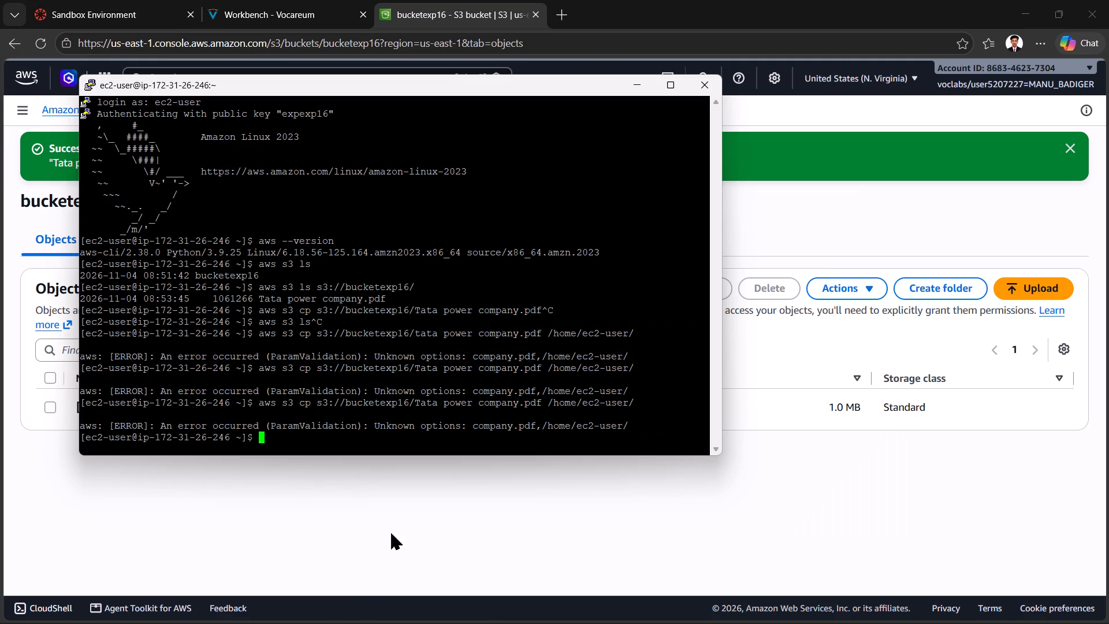
key(Up)
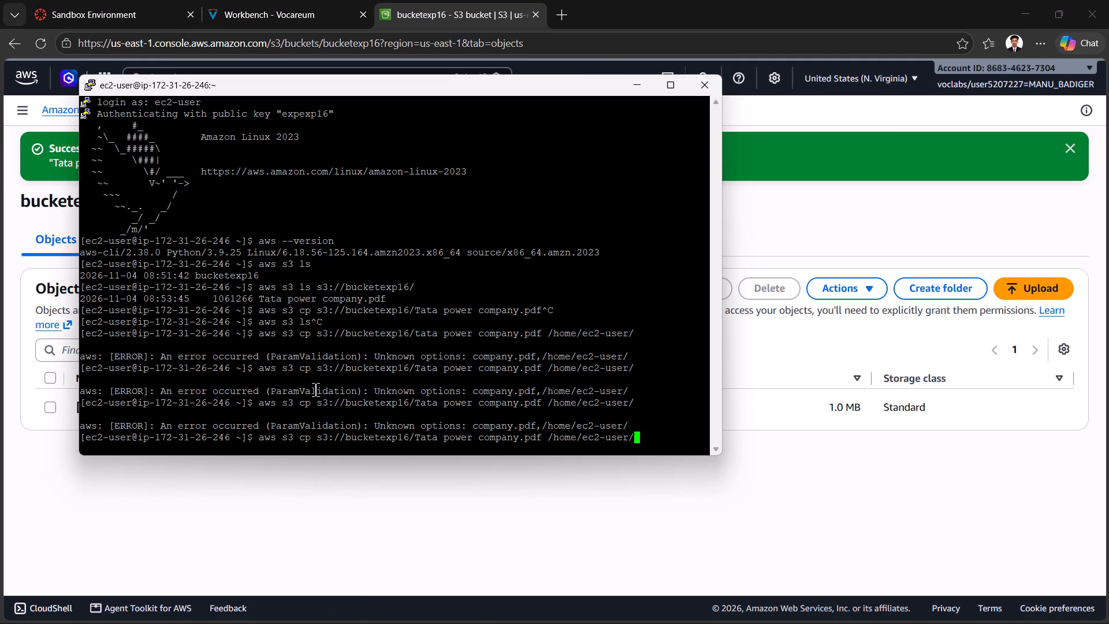
key(Left)
key(Left)
key(Left)
key(Left)
key(Left)
key(Left)
key(Left)
key(Left)
key(Left)
key(Left)
key(Left)
key(Left)
key(Left)
key(Left)
key(Left)
key(Left)
key(Left)
key(Left)
key(Left)
key(Left)
key(Left)
key(Right)
key(BackSpace)
key(Right)
key(Right)
key(Right)
key(Right)
key(Right)
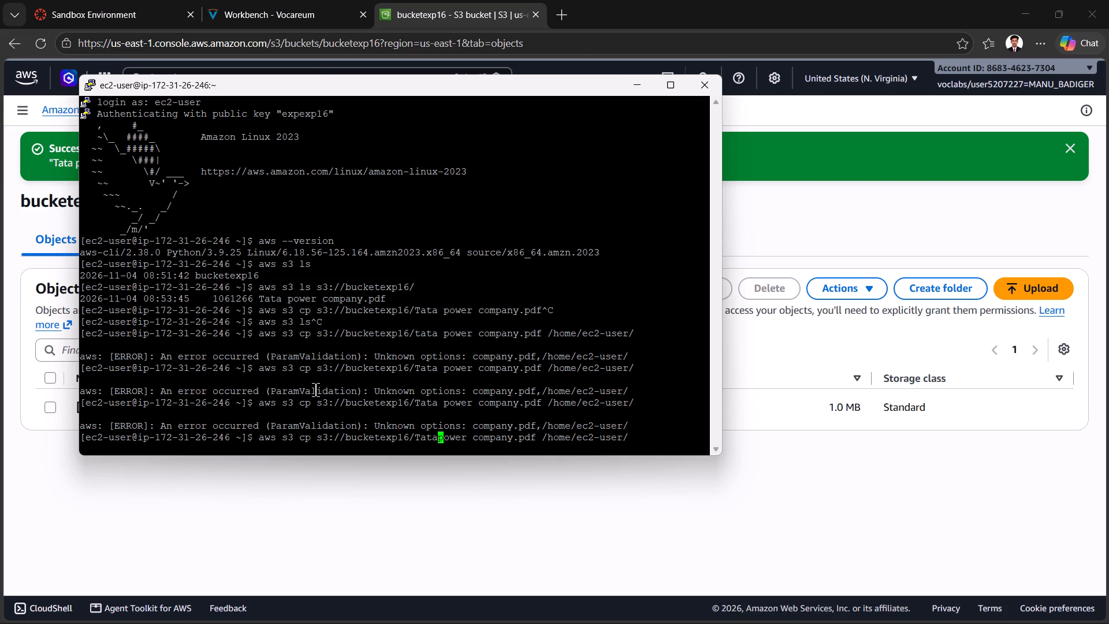
Remove the space between power and company in the aws s3 cp command and run it to copy Tatapowercompany.pdf to /home/ec2-user/.
key(Right)
key(Right)
key(Left)
key(BackSpace)
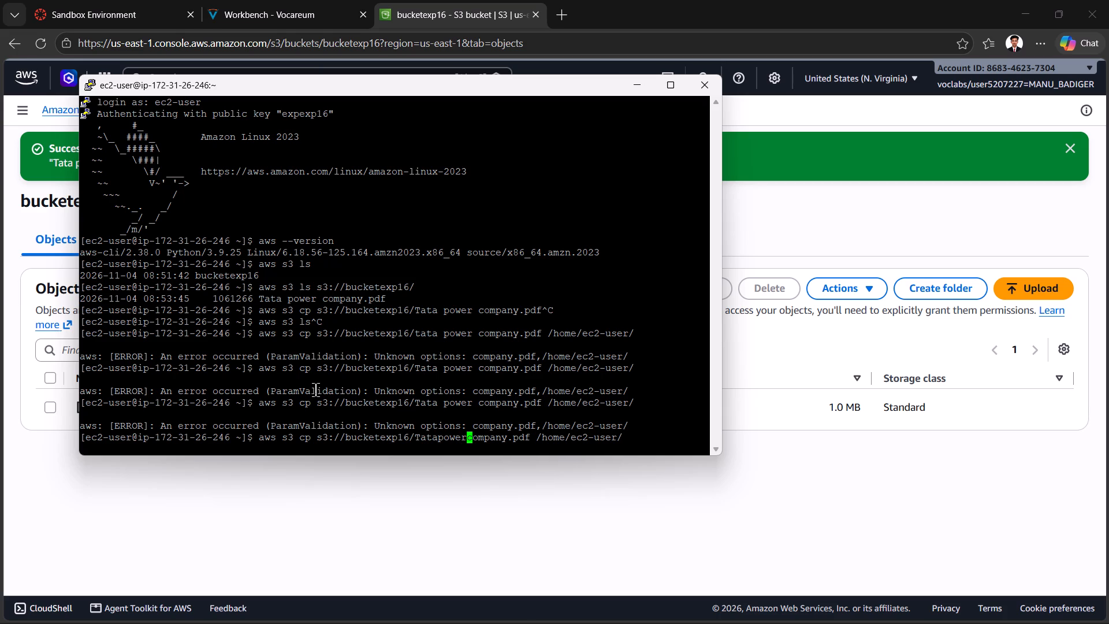
key(Return)
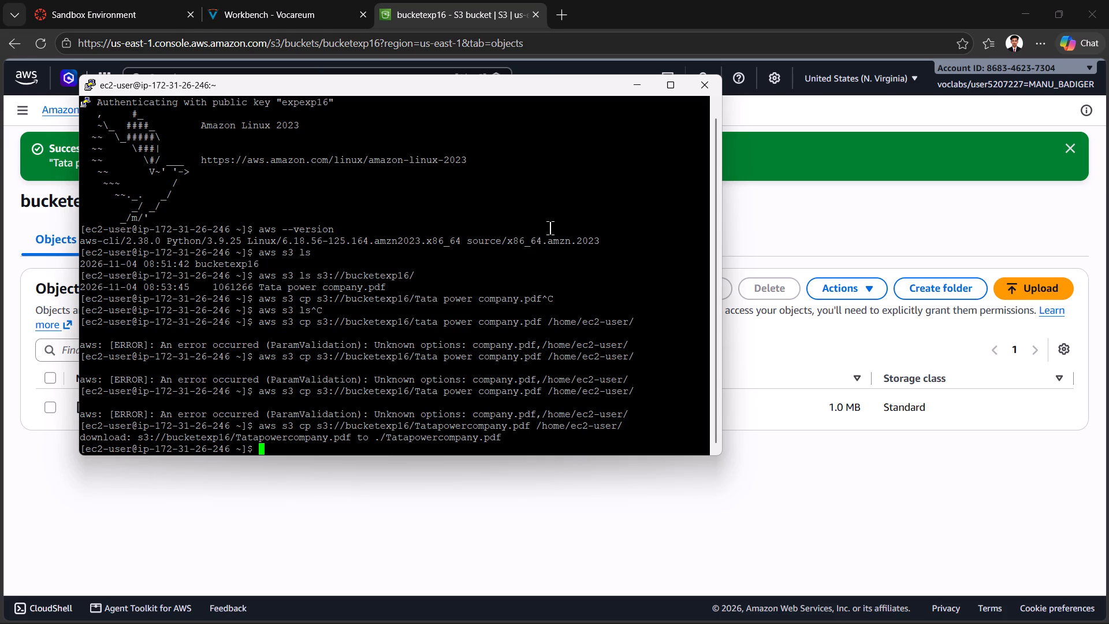
Stop the screen recording and close the Snipping Tool window that holds it.
click(503, 21)
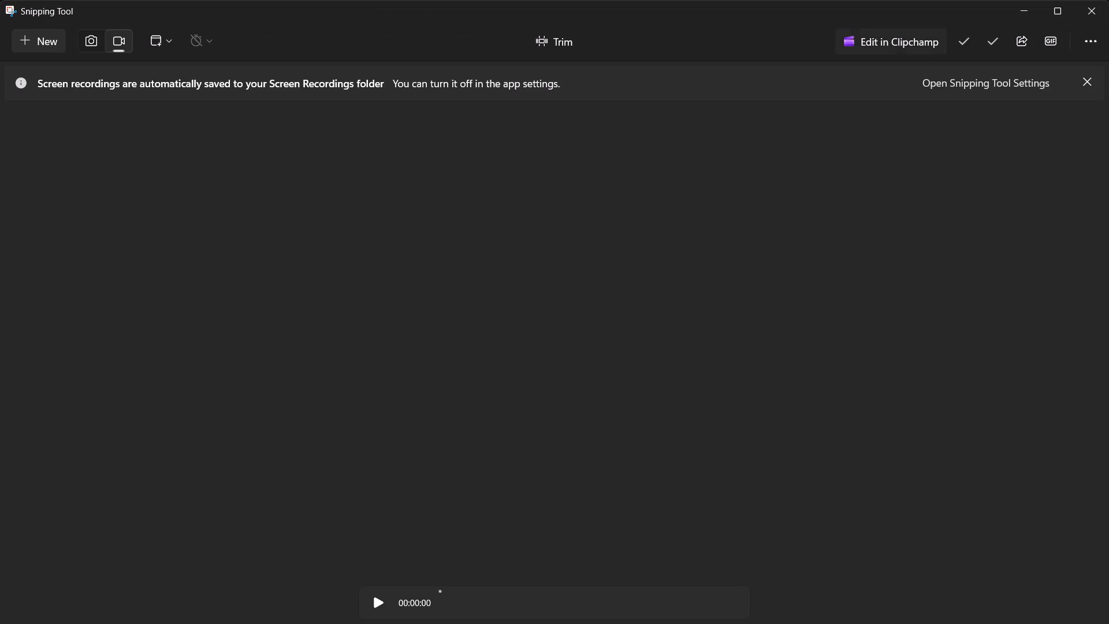
click(1097, 3)
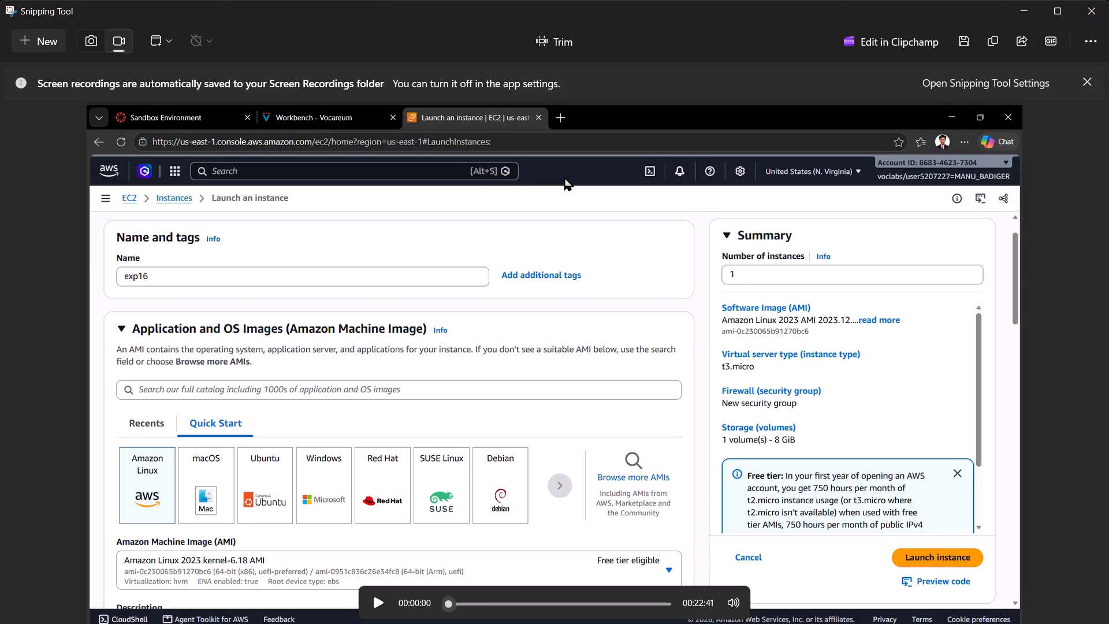
Close the PuTTY session to the EC2 instance and confirm the exit.
click(707, 91)
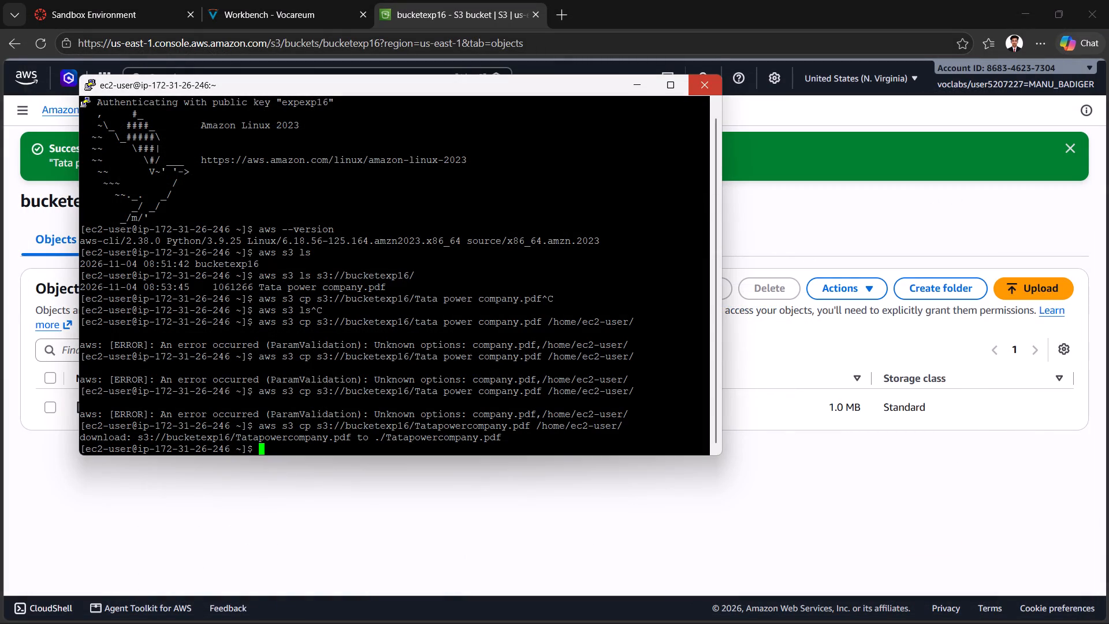
click(570, 376)
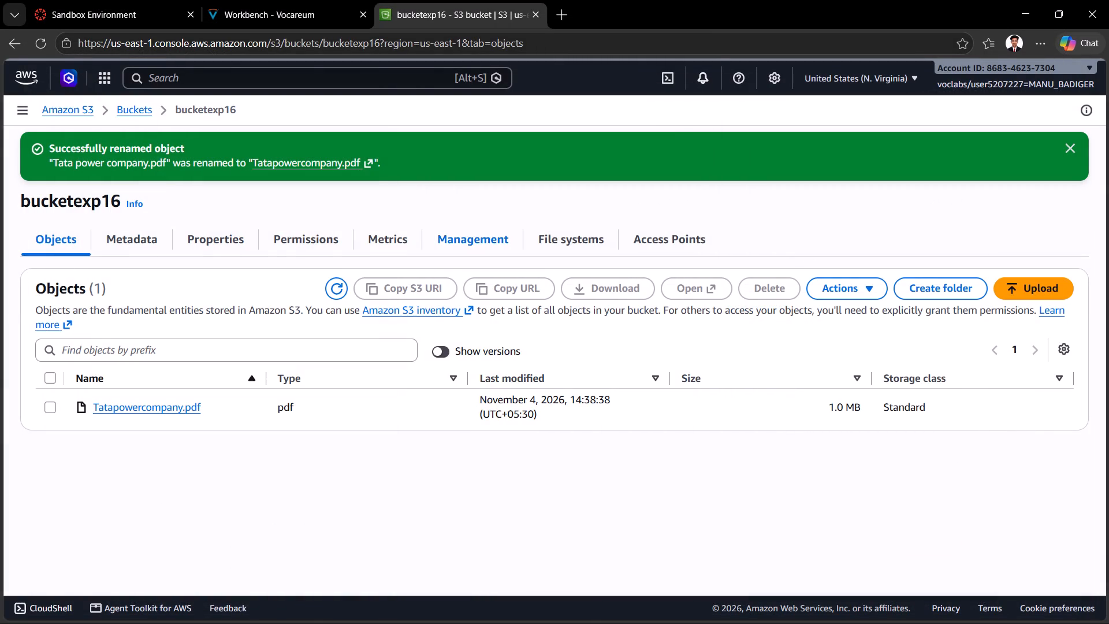
Close the bucketexp16 browser page and end the AWS Academy sandbox lab from the Vocareum workbench, confirming the termination.
click(536, 16)
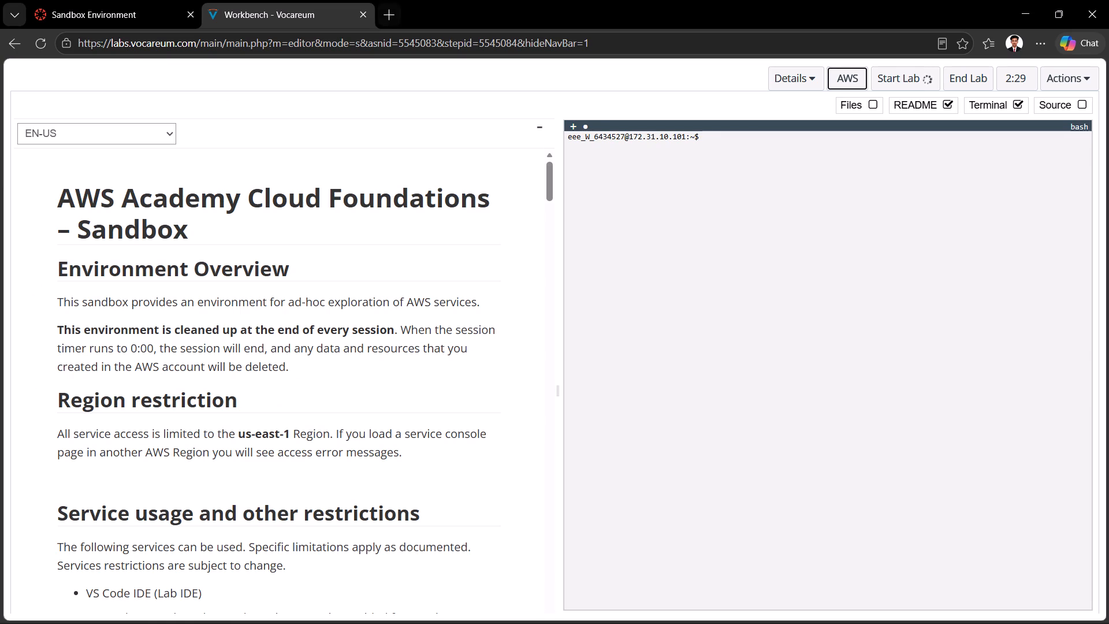
click(961, 80)
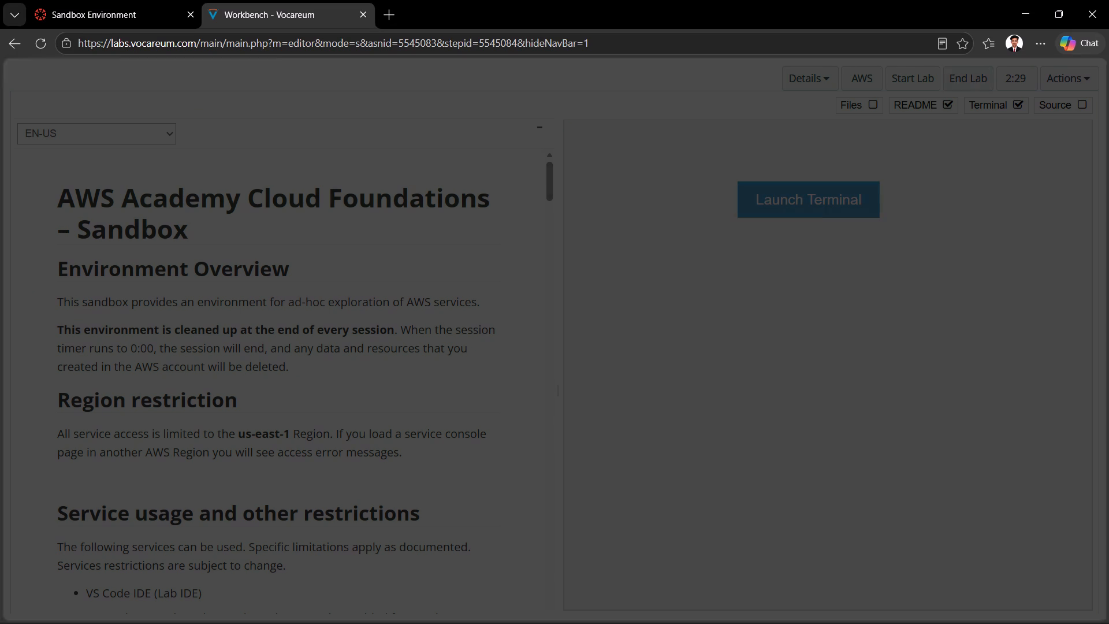
click(861, 165)
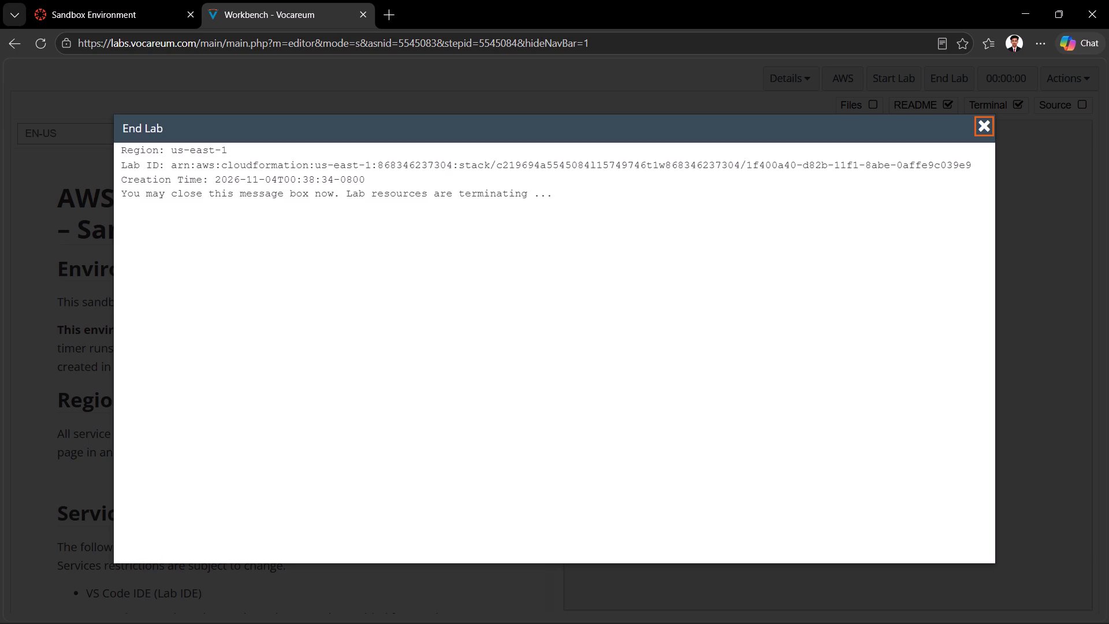
Switch to the Vocareum page in Edge, dismiss the End Lab message and close the browser window.
click(989, 126)
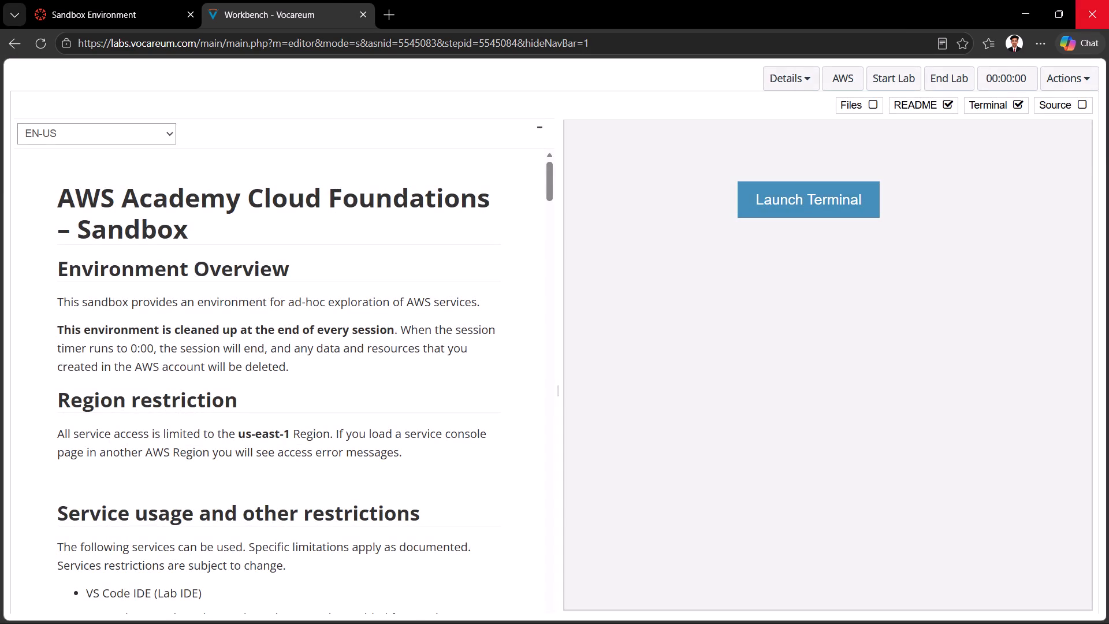
click(1108, 0)
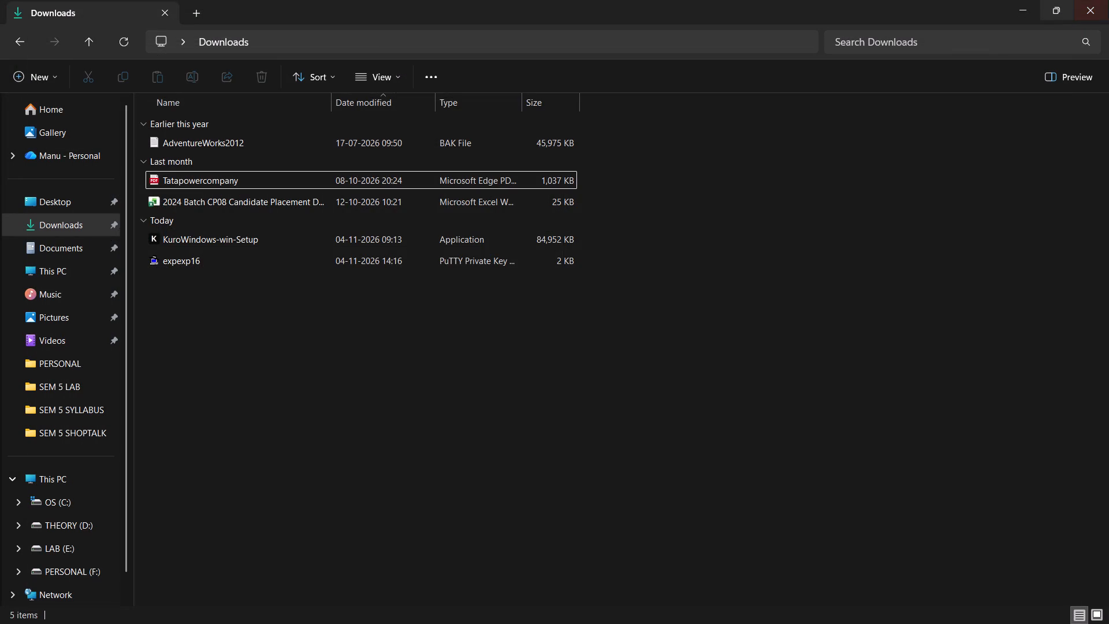